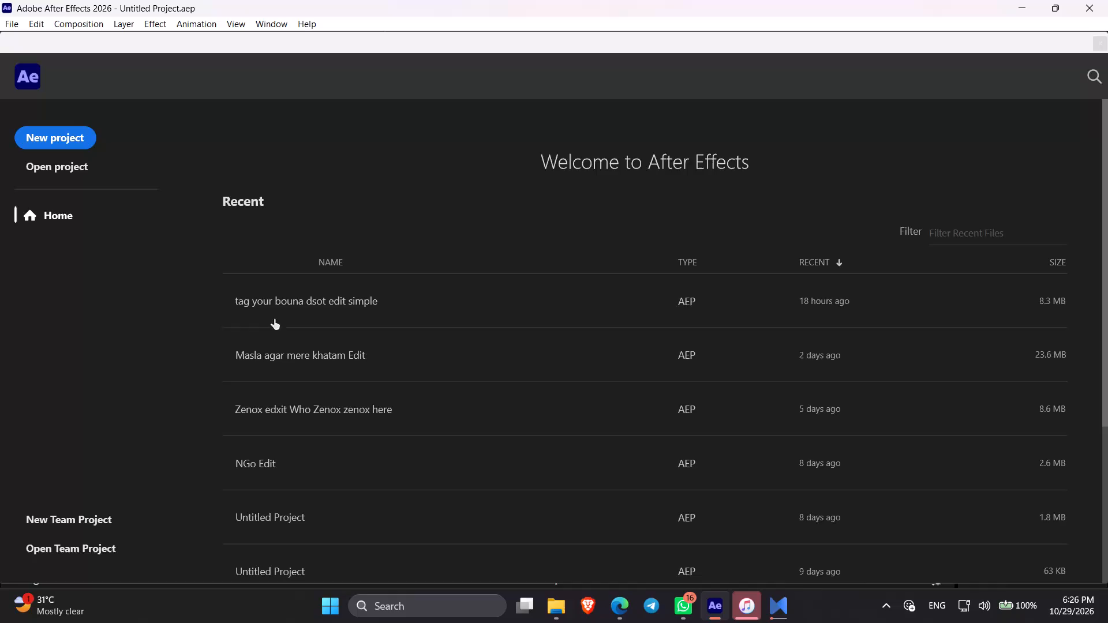
Switch to HAMAX to check the downloads list and return to After Effects.
{"action": "left_click", "coordinate": [787, 618]}
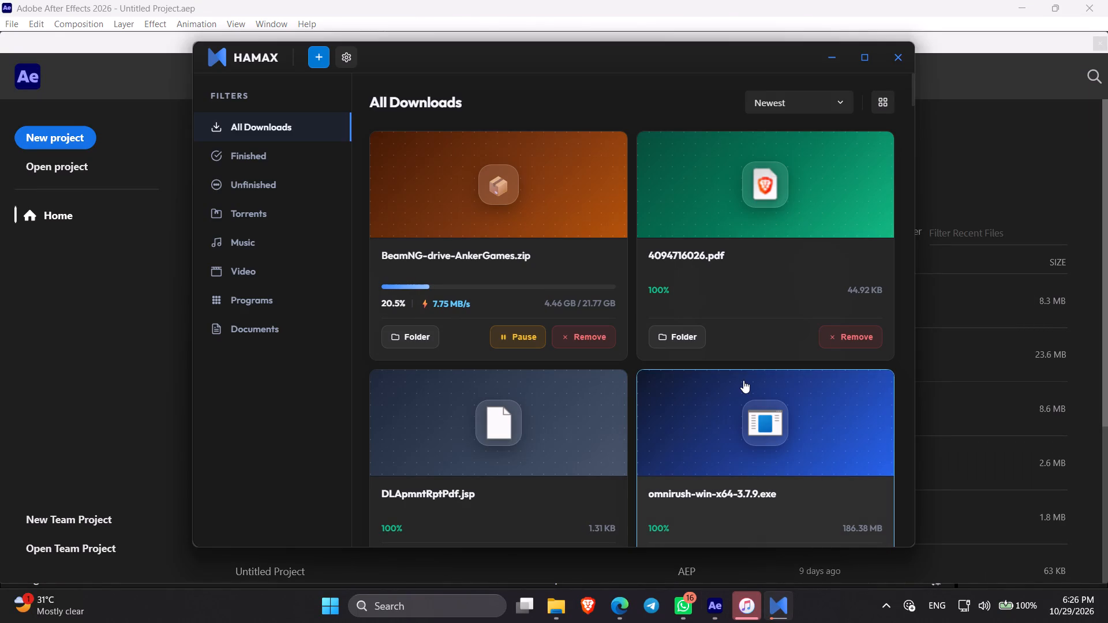
{"action": "left_click", "coordinate": [1031, 168]}
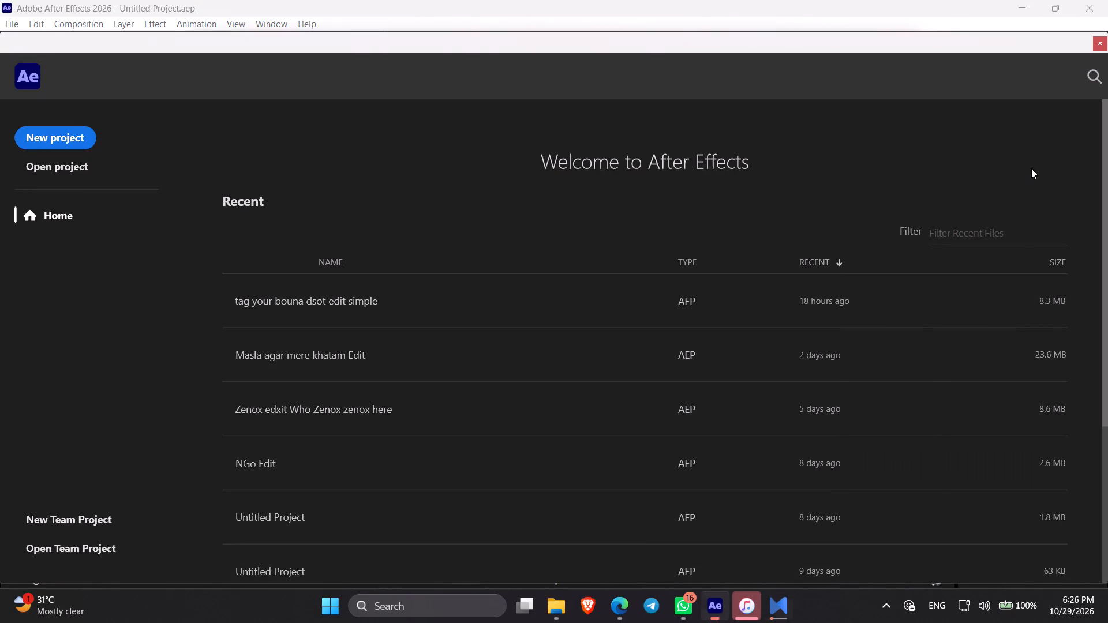
Dismiss the After Effects home screen and close the Render Queue so the empty timeline shows.
{"action": "left_click", "coordinate": [1094, 43]}
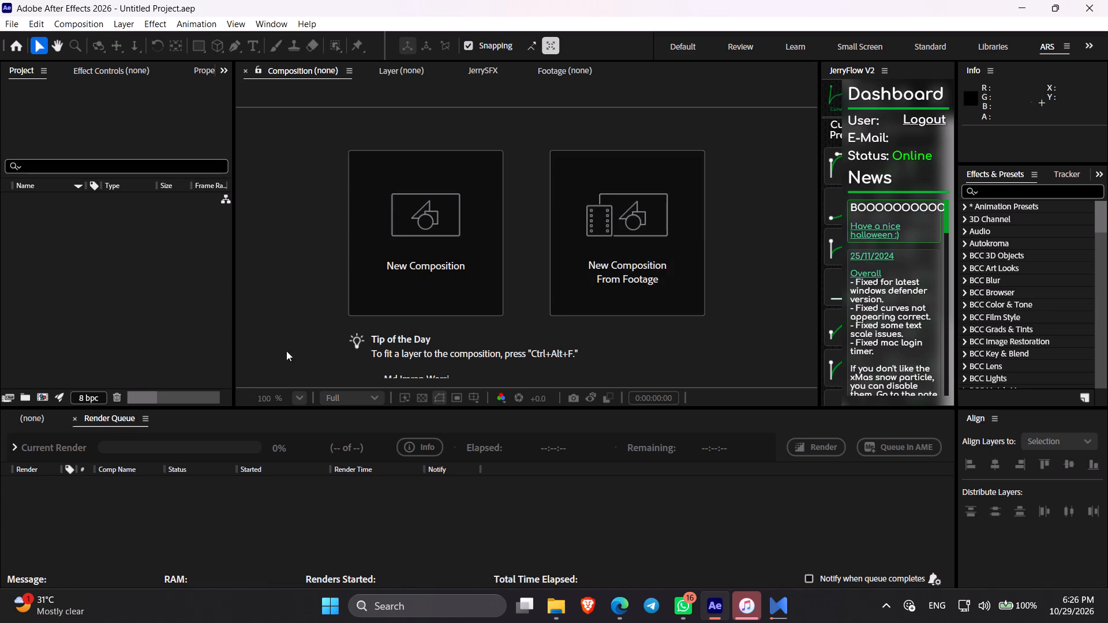
{"action": "left_click", "coordinate": [68, 420]}
{"action": "left_click", "coordinate": [79, 422]}
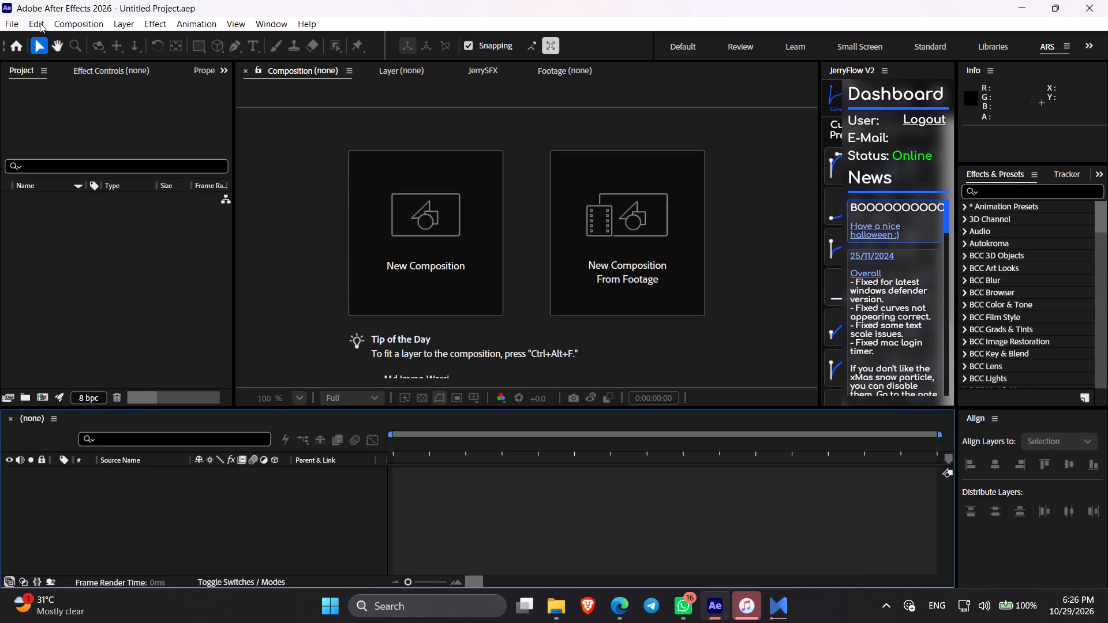
Purge all memory and disk cache, including the disk cache for all versions.
{"action": "left_click", "coordinate": [38, 24]}
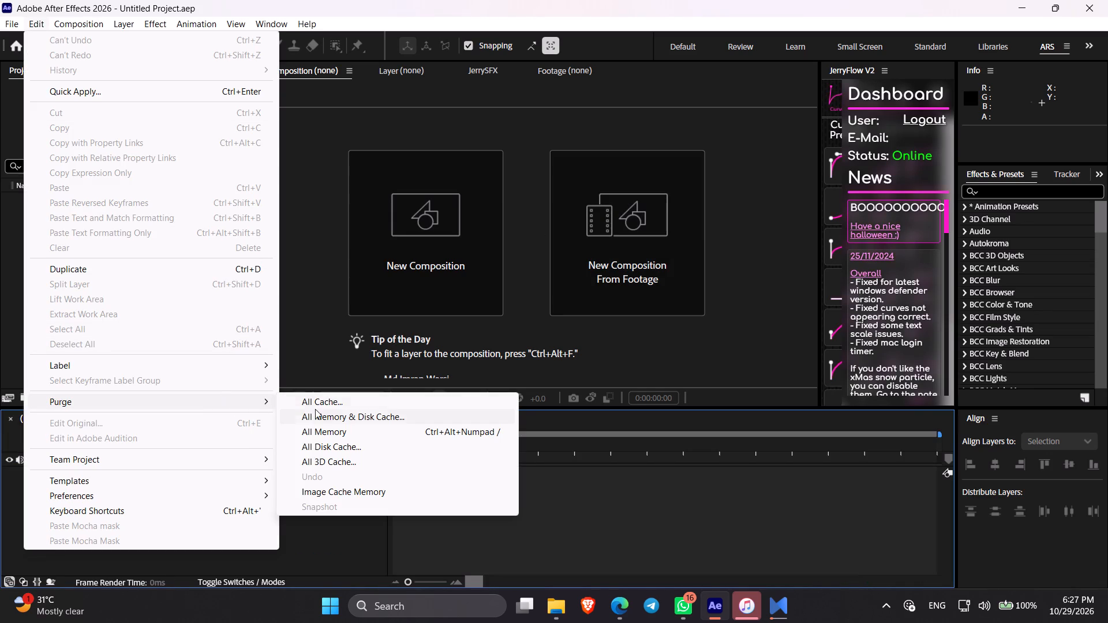
{"action": "left_click", "coordinate": [325, 415]}
{"action": "left_click", "coordinate": [606, 321]}
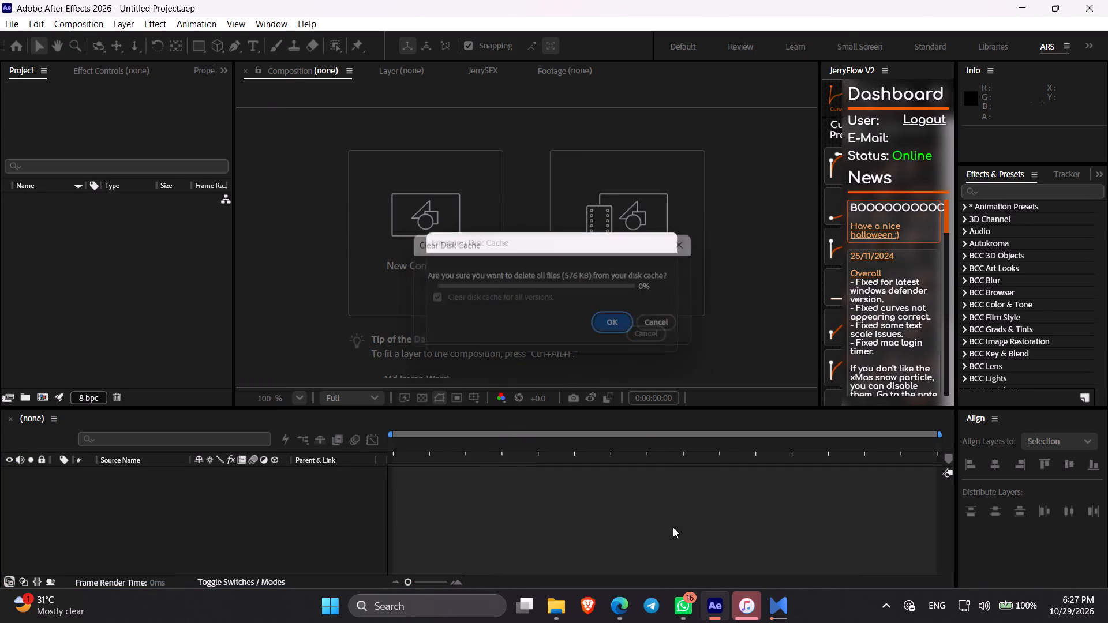
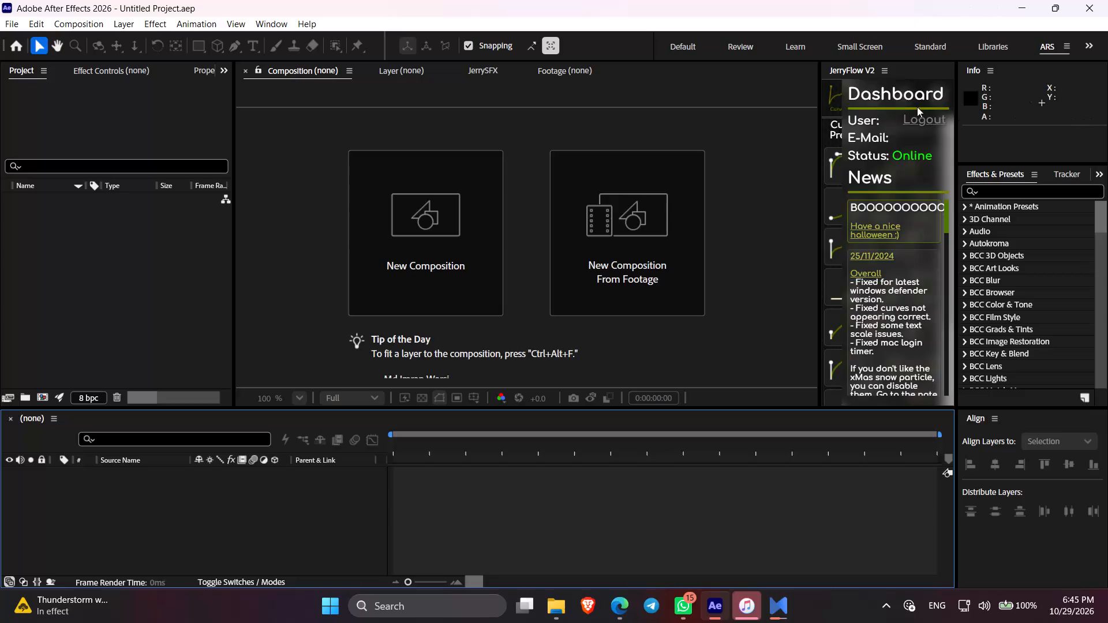
Switch JerryFlow V2 from its dashboard to the Curves Presets.
{"action": "left_click", "coordinate": [821, 102]}
{"action": "left_click", "coordinate": [831, 96]}
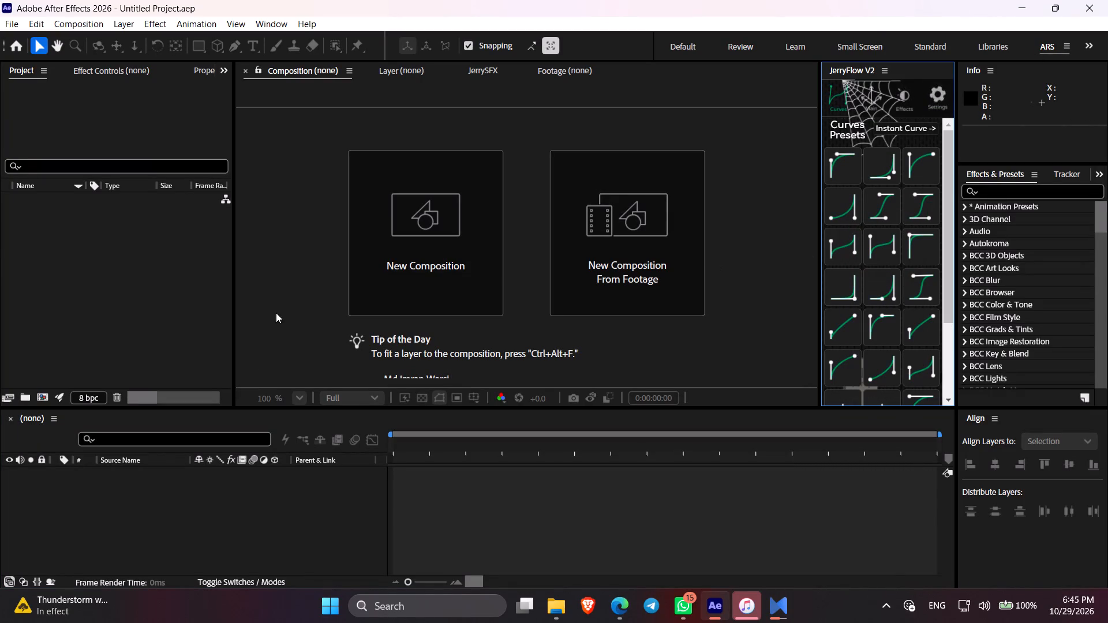
Bring up the editing commands to reach the Purge options.
{"action": "left_click", "coordinate": [33, 24]}
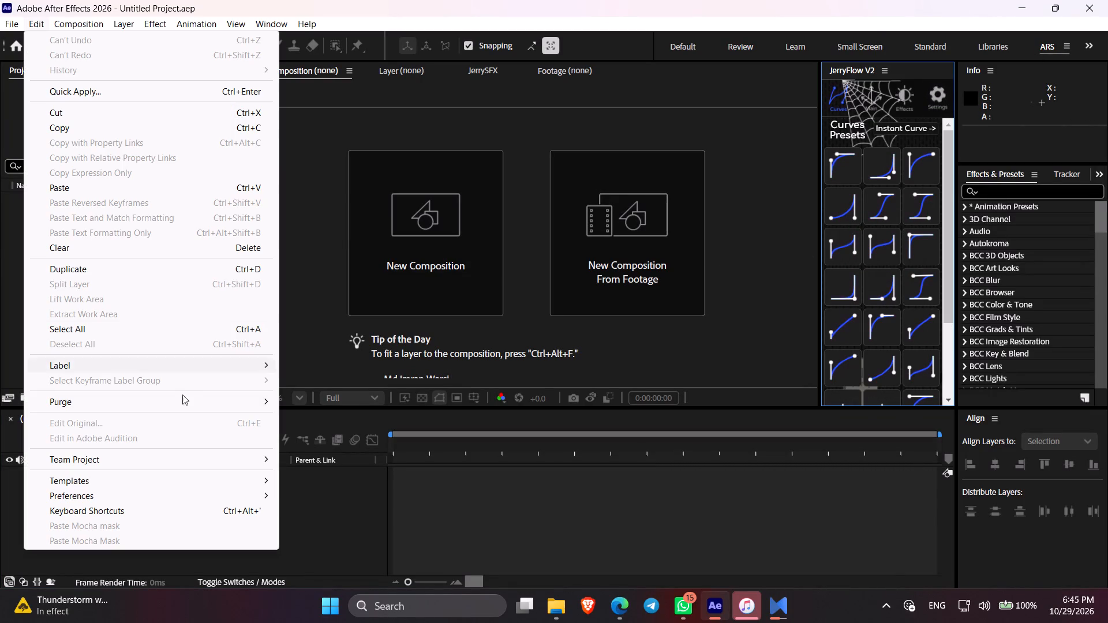
Purge all memory and disk cache once more, clearing the disk cache for all versions.
{"action": "left_click", "coordinate": [346, 411]}
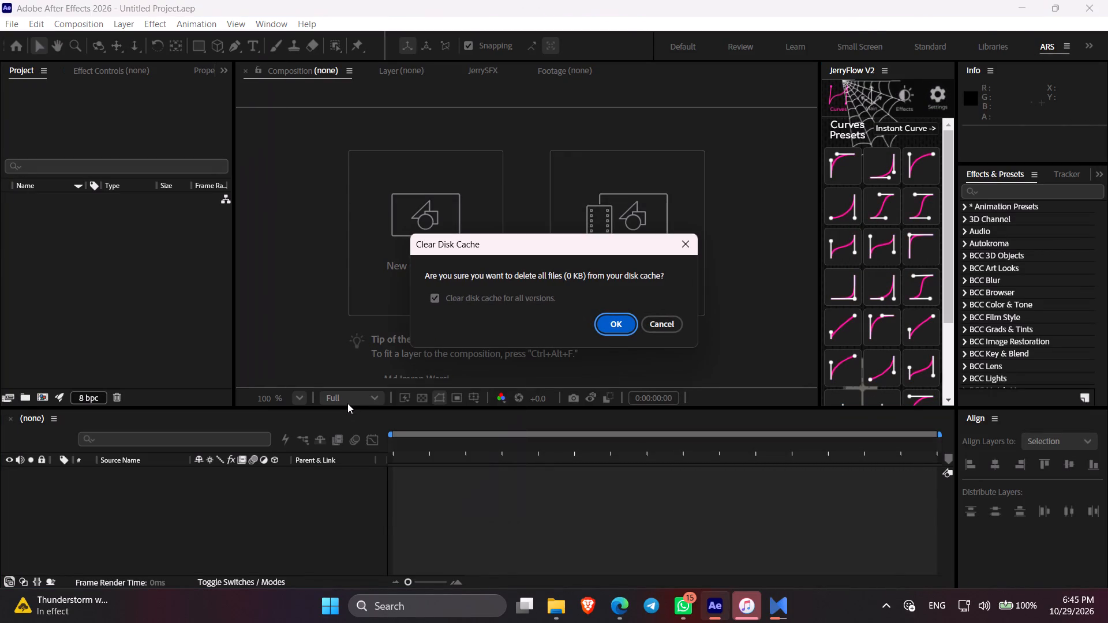
{"action": "key", "text": "Return"}
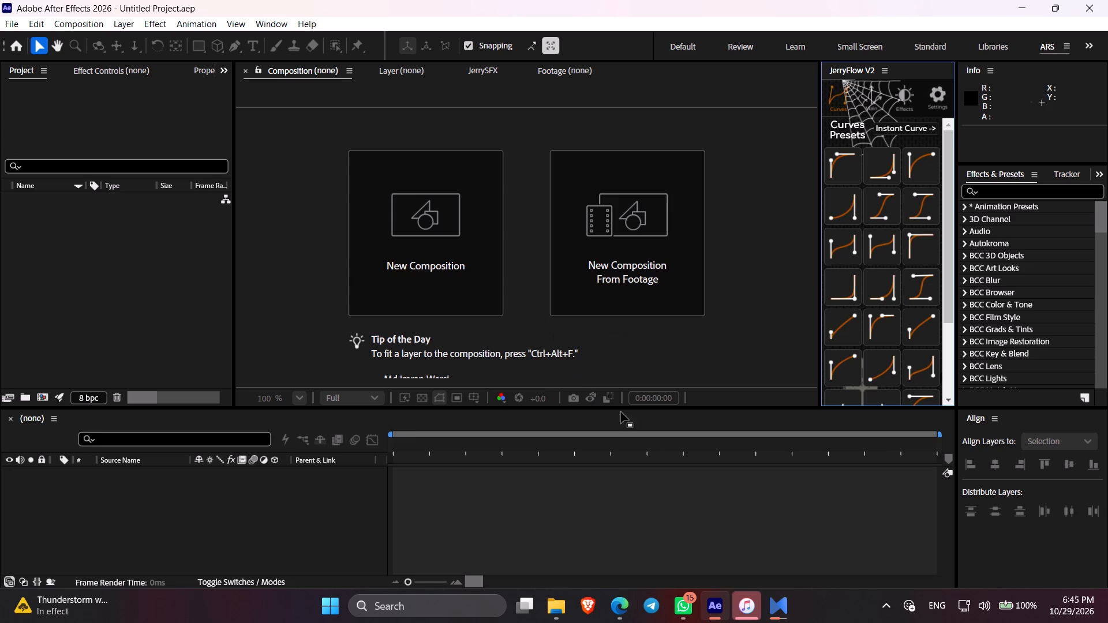
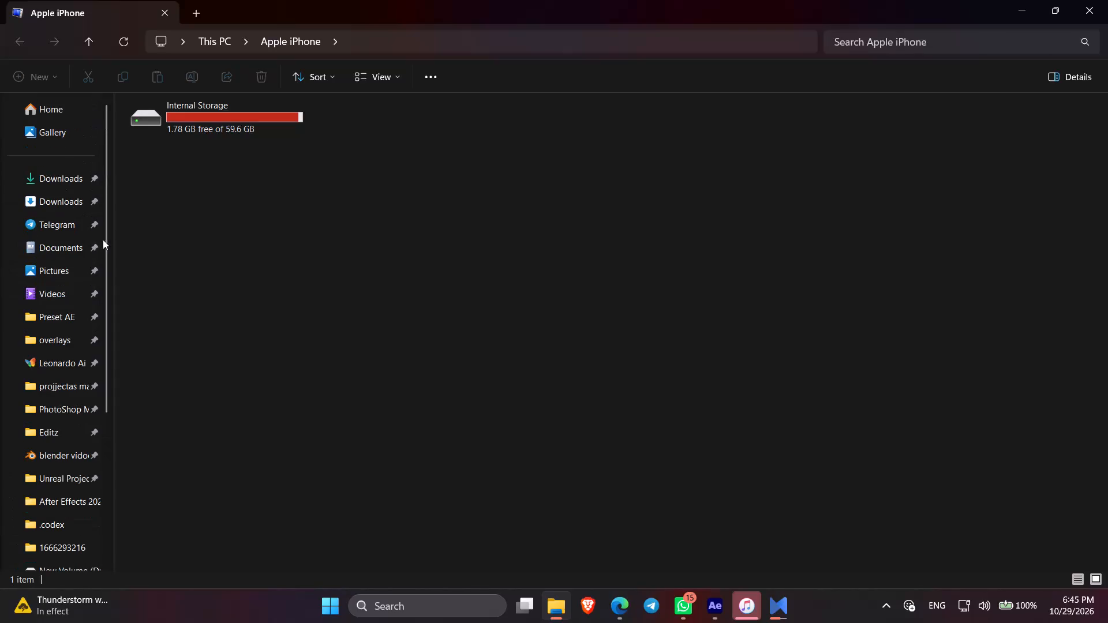
Import the WhatsApp video from the Downloads folder on drive D into the After Effects project.
{"action": "left_click", "coordinate": [81, 196]}
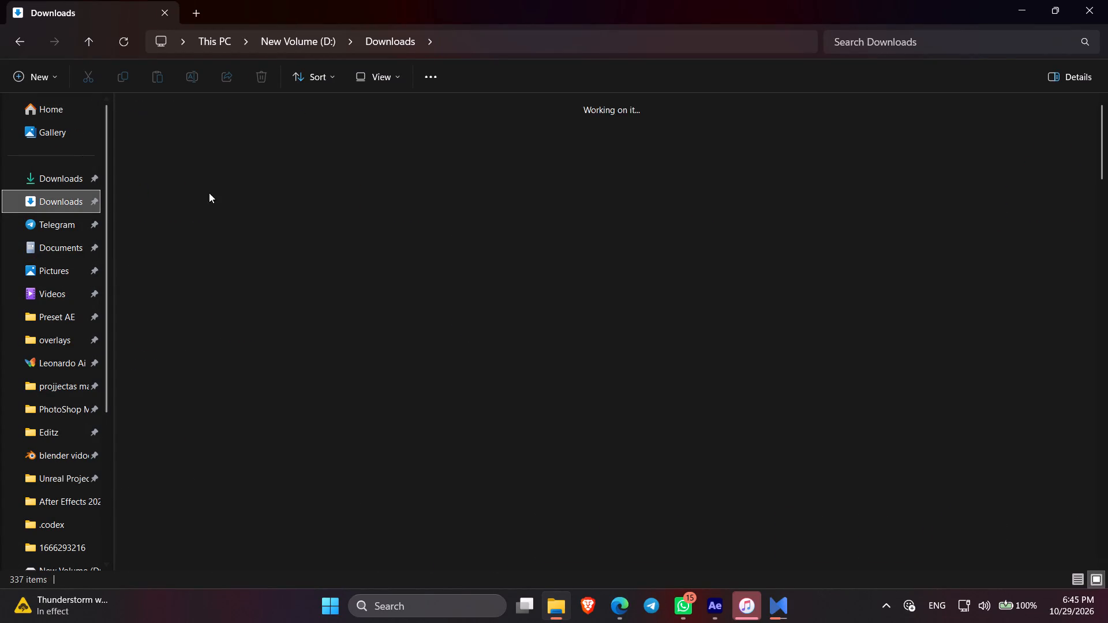
{"action": "left_click_drag", "start_coordinate": [158, 152], "coordinate": [121, 558]}
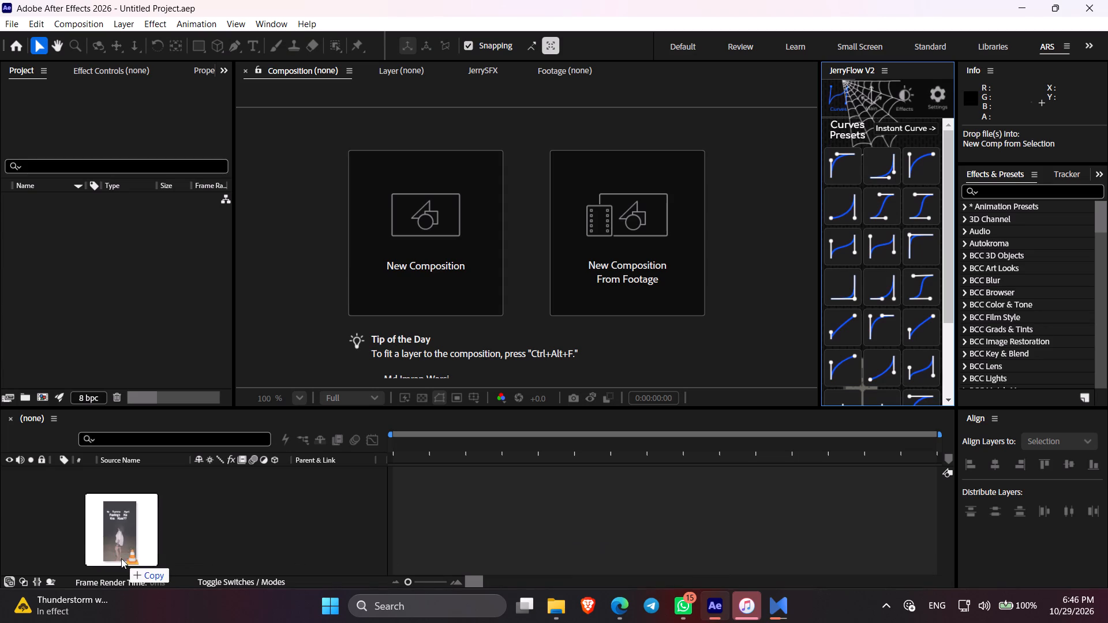
{"action": "left_click_drag", "start_coordinate": [121, 558], "coordinate": [64, 247]}
Create a 1080 × 1920 px composition at 60 fps with its resolution set to Full.
{"action": "left_click", "coordinate": [370, 234]}
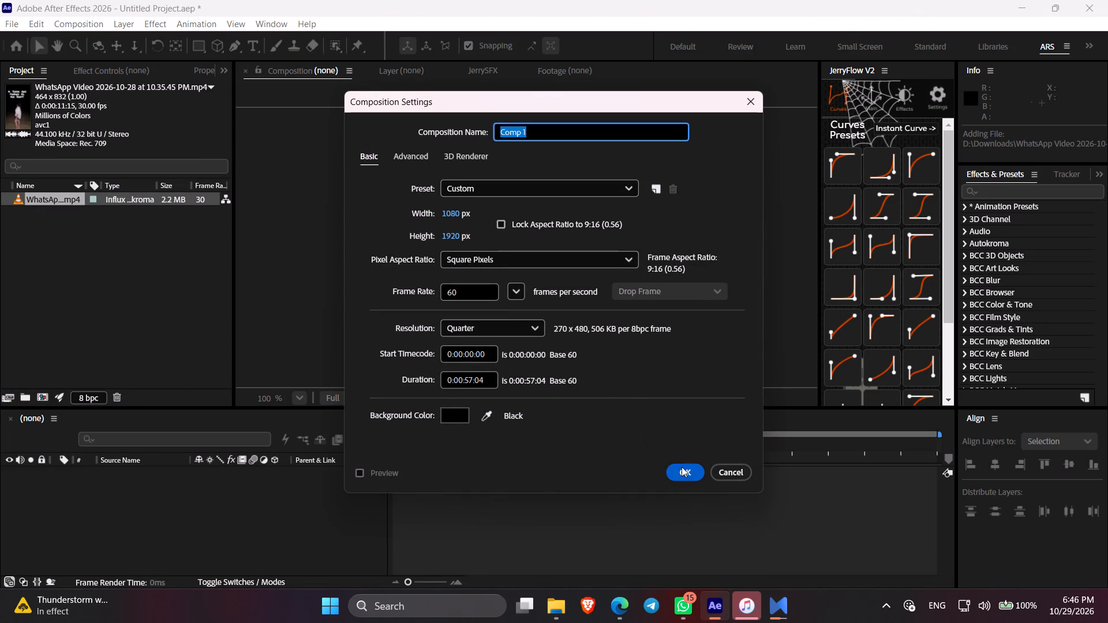
{"action": "left_click_drag", "start_coordinate": [504, 326], "coordinate": [476, 356]}
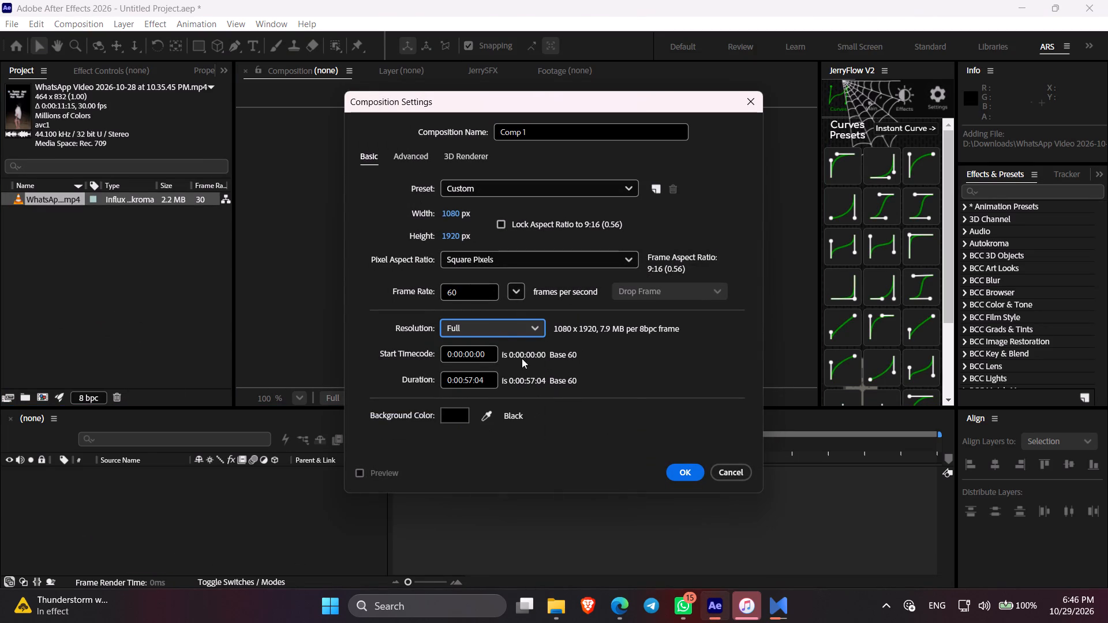
{"action": "left_click_drag", "start_coordinate": [497, 332], "coordinate": [534, 422]}
{"action": "left_click", "coordinate": [604, 317]}
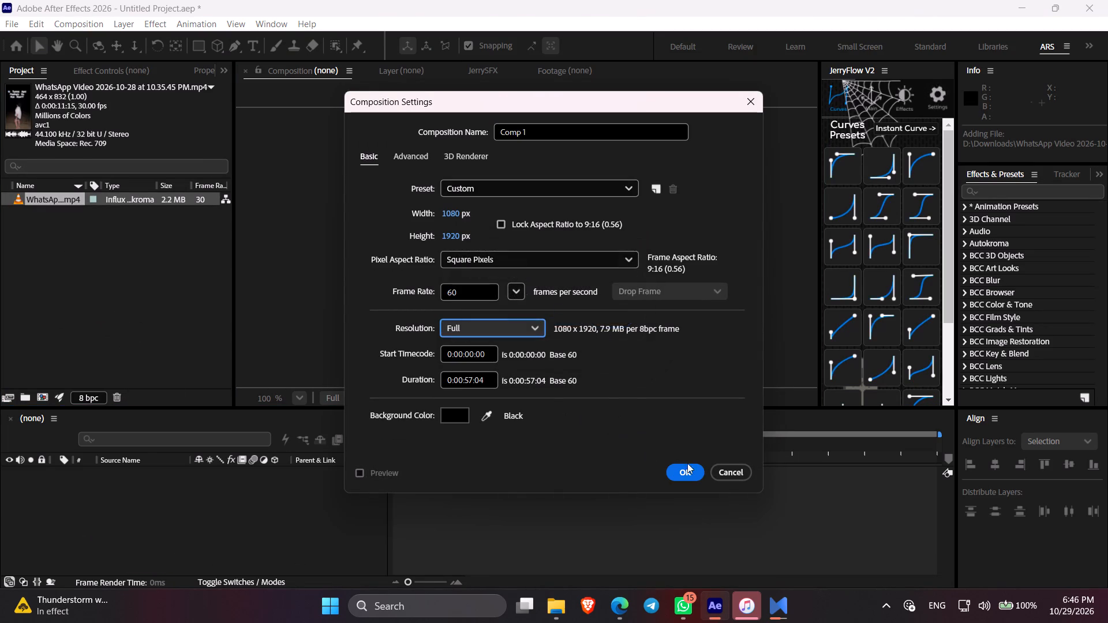
{"action": "left_click", "coordinate": [694, 468]}
Add the imported video to the composition as a layer and end the work area at its last frame, 0:00:11:29.
{"action": "left_click_drag", "start_coordinate": [47, 202], "coordinate": [121, 513]}
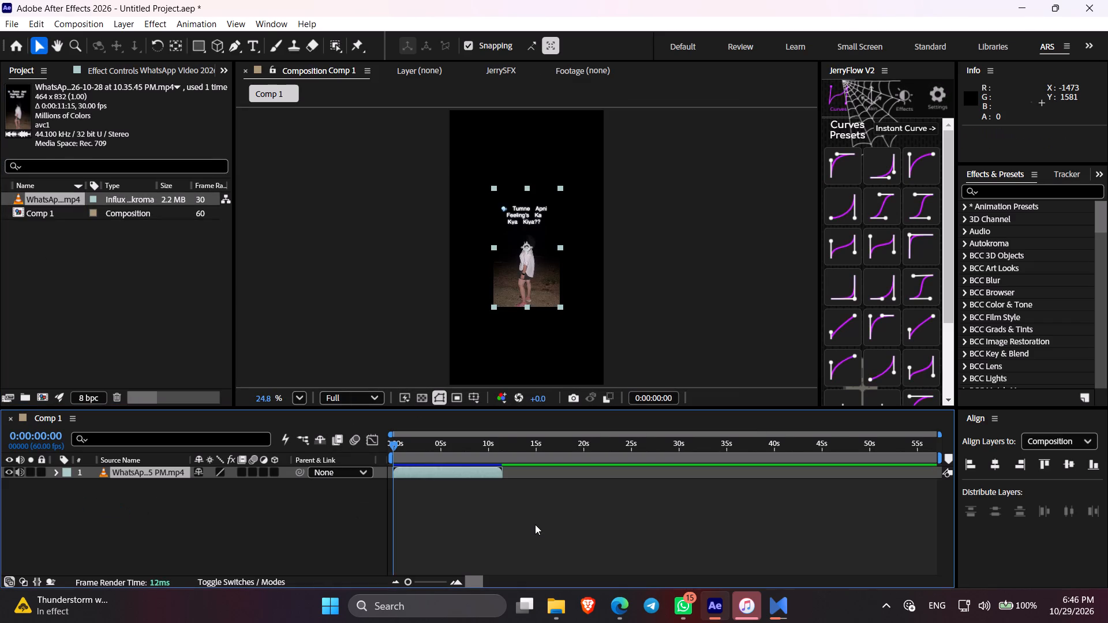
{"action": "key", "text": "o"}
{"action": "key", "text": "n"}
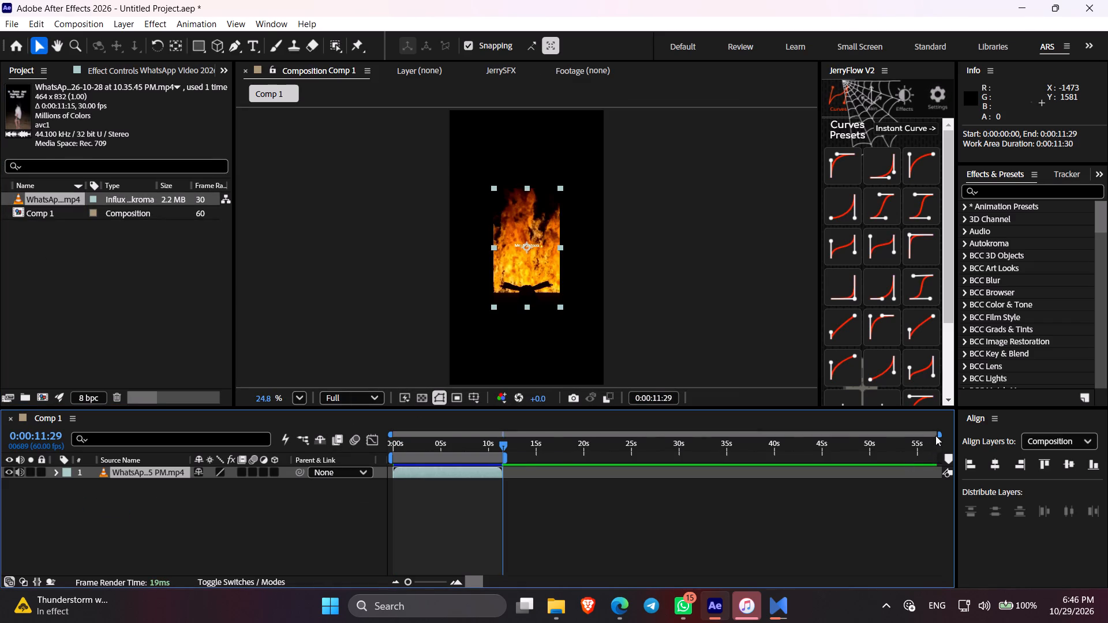
Scale the video layer to fit the composition's height, leaving it deselected.
{"action": "left_click_drag", "start_coordinate": [939, 432], "coordinate": [521, 437]}
{"action": "key", "text": "ctrl+alt+shift+g"}
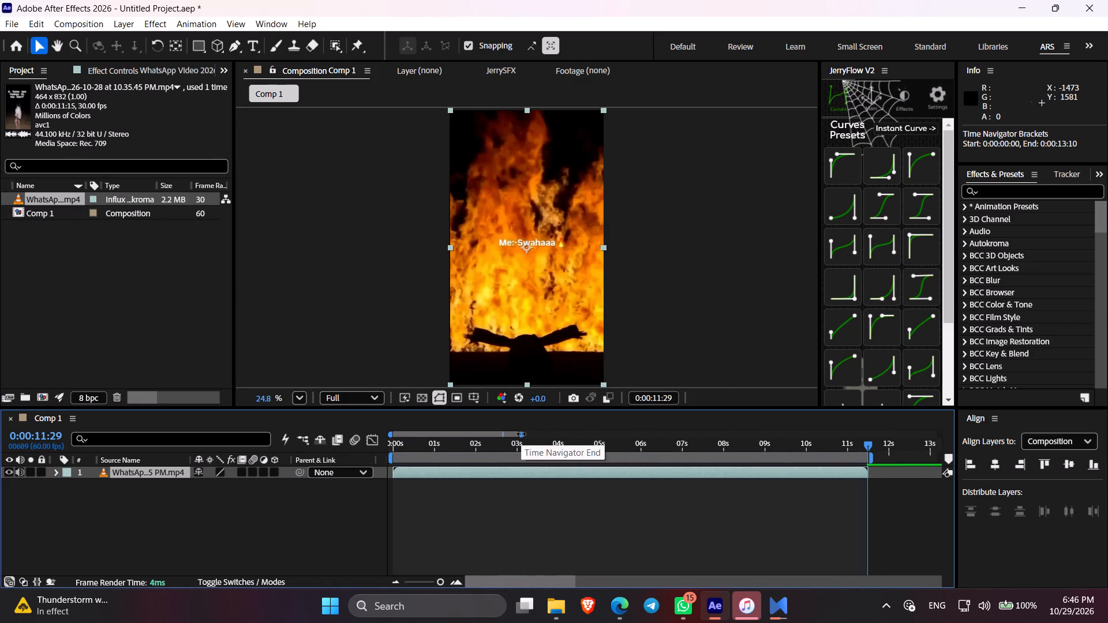
{"action": "left_click", "coordinate": [664, 533]}
Scrub and preview the clip between about 4 and 7.5 seconds to examine the change from the woman shot to the fire shot.
{"action": "left_click_drag", "start_coordinate": [703, 452], "coordinate": [686, 449]}
{"action": "left_click_drag", "start_coordinate": [676, 443], "coordinate": [679, 444]}
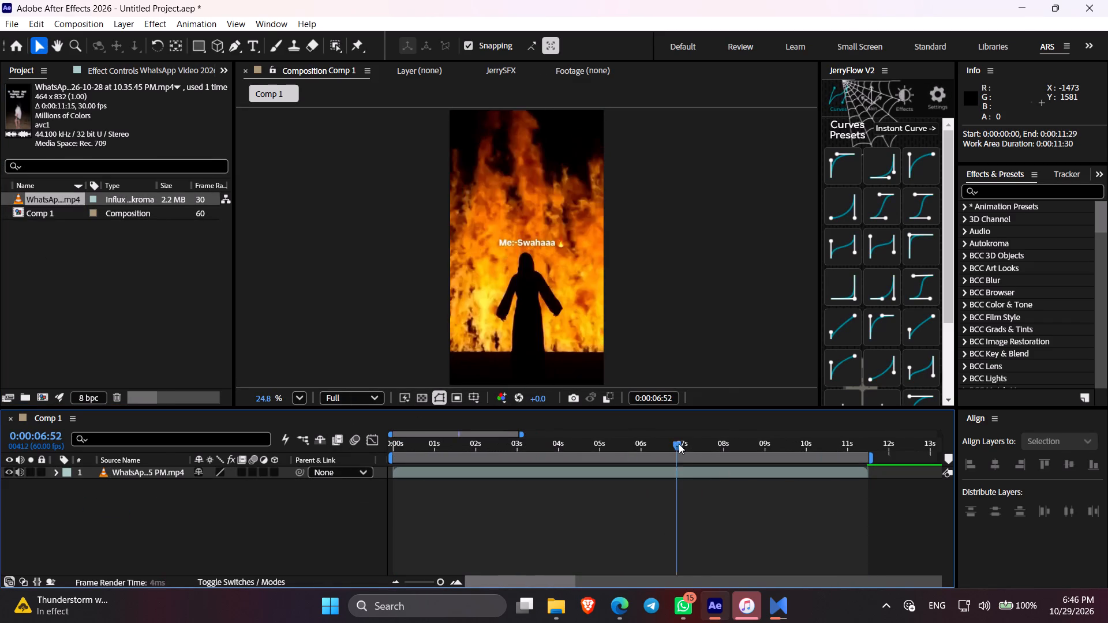
{"action": "left_click_drag", "start_coordinate": [679, 444], "coordinate": [702, 448]}
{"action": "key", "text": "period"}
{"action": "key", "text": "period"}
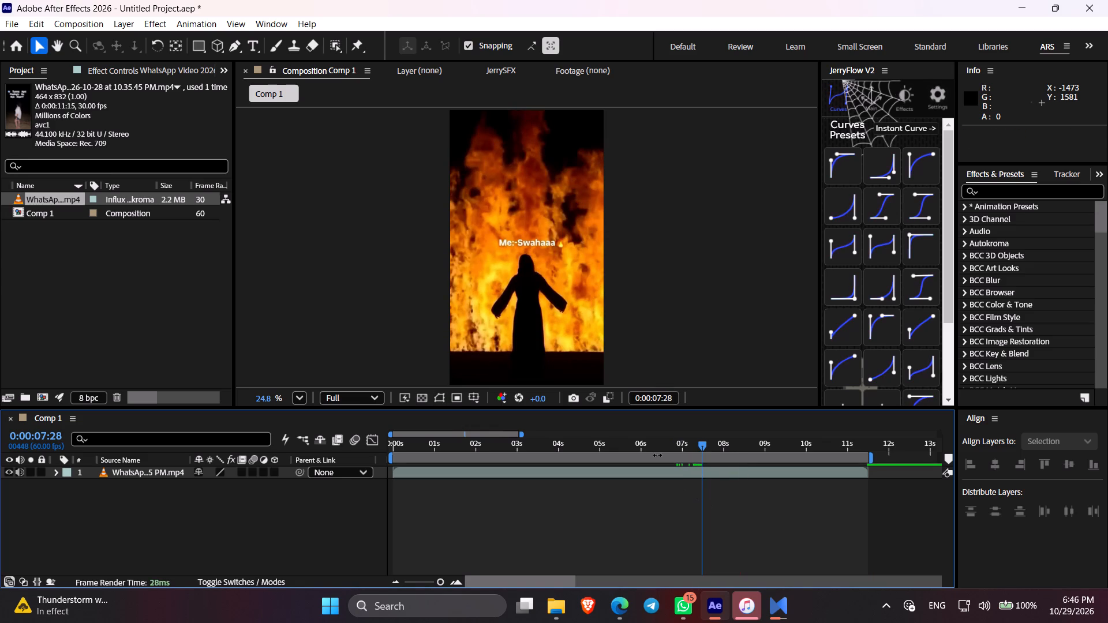
{"action": "left_click", "coordinate": [649, 453]}
{"action": "left_click", "coordinate": [641, 449]}
{"action": "left_click", "coordinate": [676, 512]}
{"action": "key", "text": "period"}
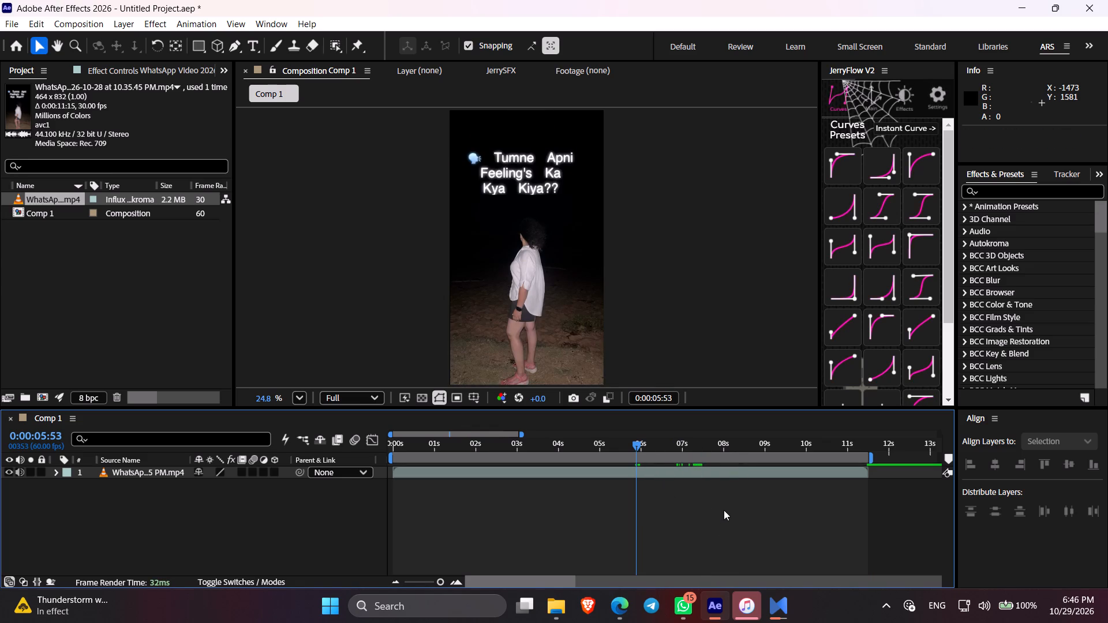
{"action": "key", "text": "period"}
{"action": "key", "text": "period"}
{"action": "left_click_drag", "start_coordinate": [575, 453], "coordinate": [585, 453]}
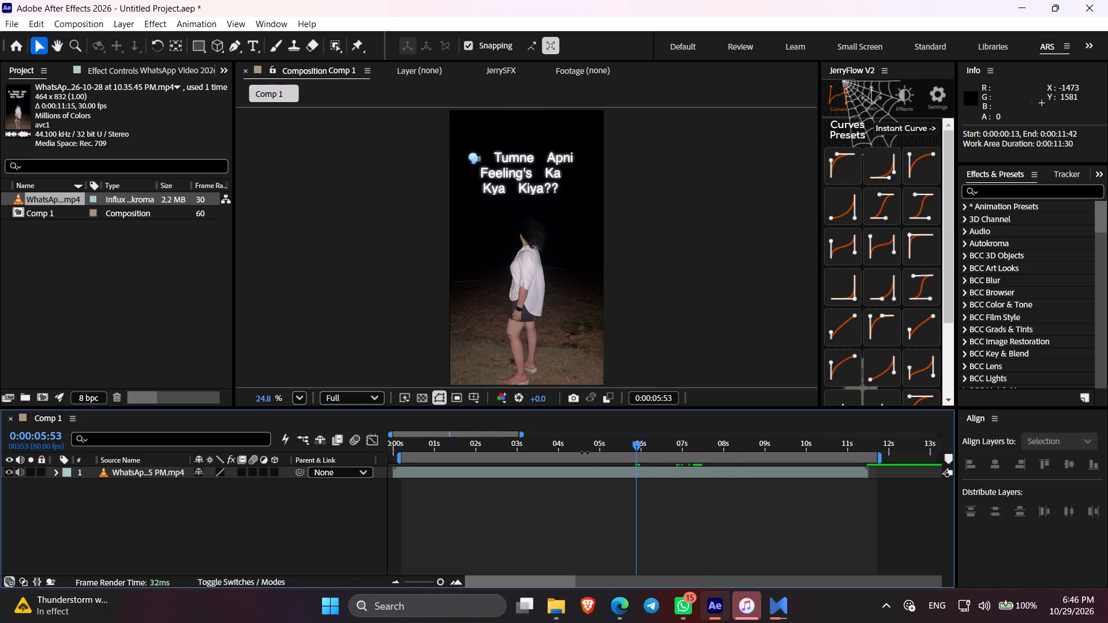
{"action": "left_click_drag", "start_coordinate": [585, 453], "coordinate": [545, 447]}
{"action": "left_click_drag", "start_coordinate": [578, 446], "coordinate": [684, 475]}
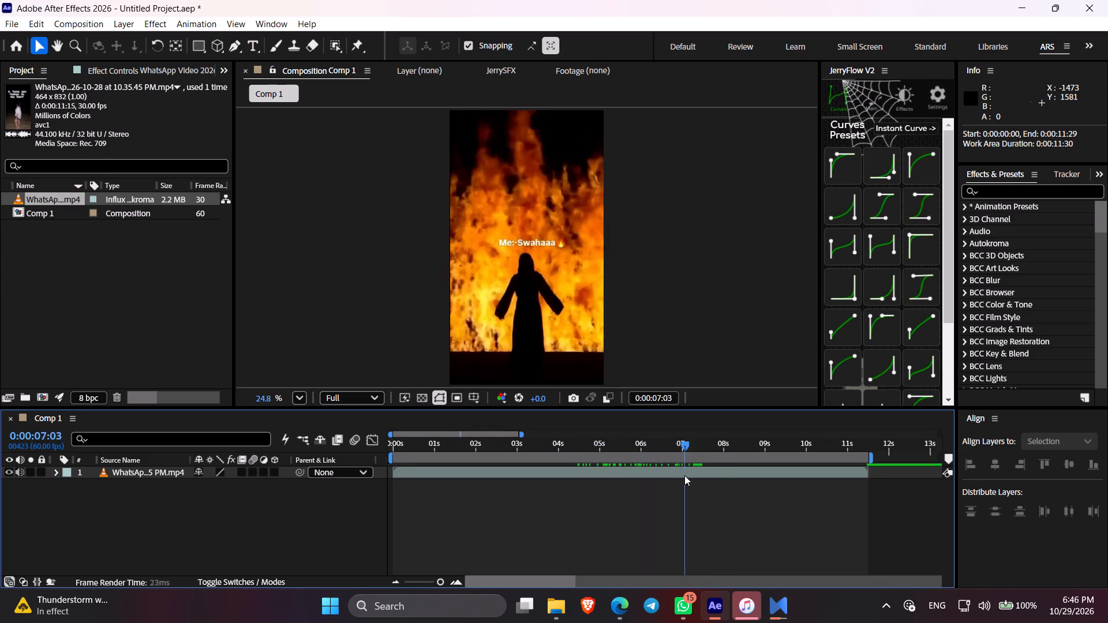
{"action": "left_click_drag", "start_coordinate": [684, 475], "coordinate": [565, 466]}
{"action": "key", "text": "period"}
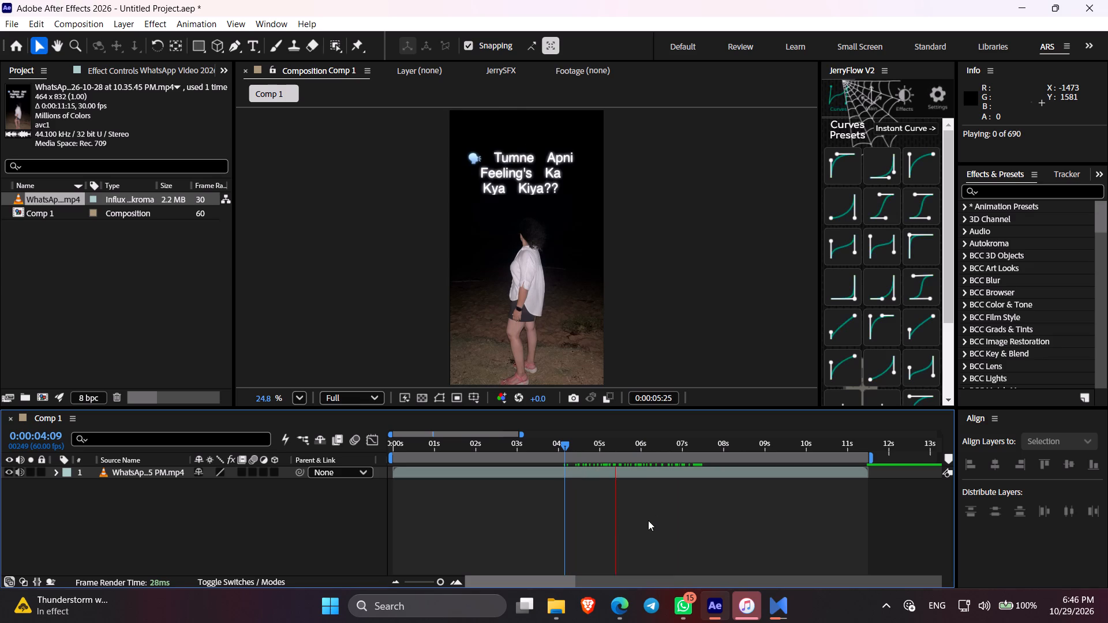
Play Comp 1 and drop a composition marker at about 5.8 seconds during the preview.
{"action": "key", "text": "period"}
{"action": "key", "text": "period"}
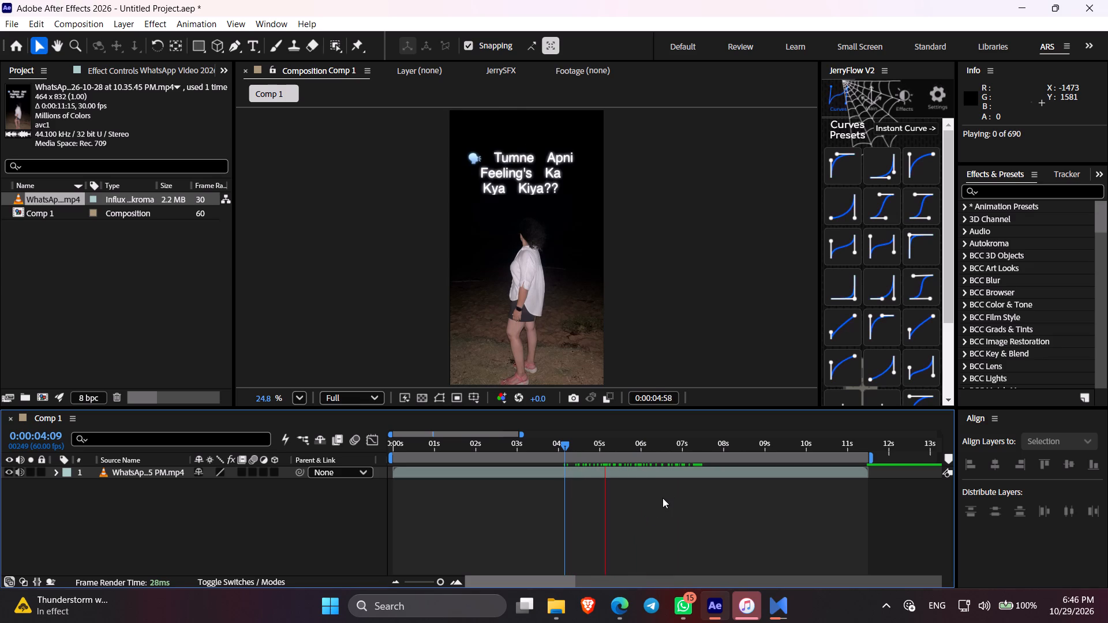
{"action": "key", "text": "asterisk"}
{"action": "key", "text": "period"}
Scrub through Comp 1 and replay it from the start to review the WhatsApp video.
{"action": "left_click_drag", "start_coordinate": [509, 445], "coordinate": [633, 461]}
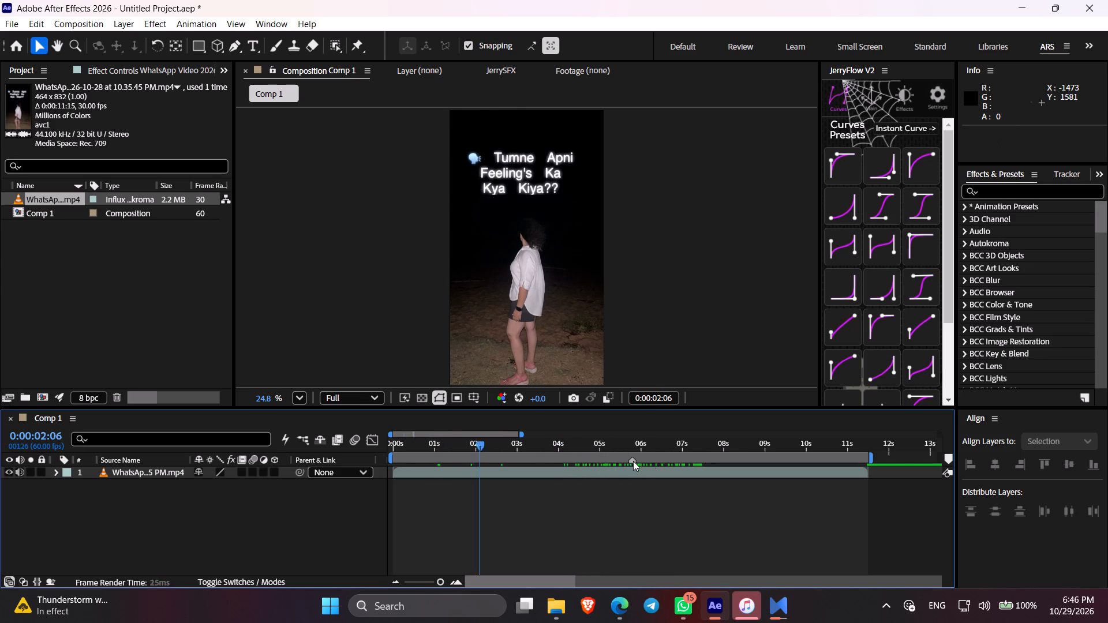
{"action": "left_click_drag", "start_coordinate": [633, 461], "coordinate": [656, 464]}
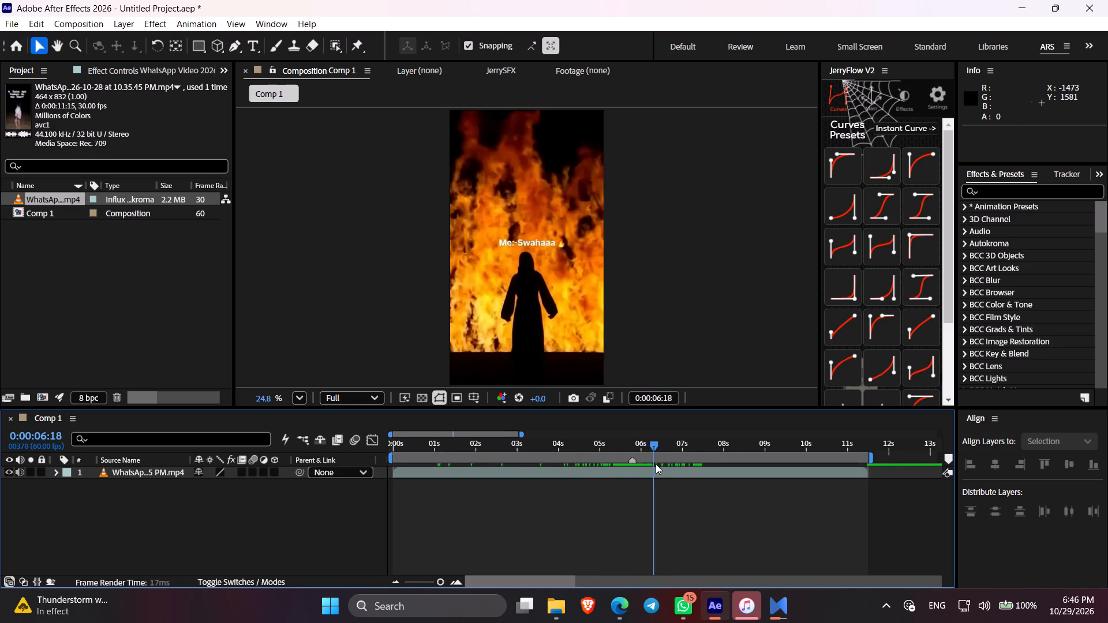
{"action": "left_click_drag", "start_coordinate": [656, 464], "coordinate": [365, 468]}
{"action": "key", "text": "period"}
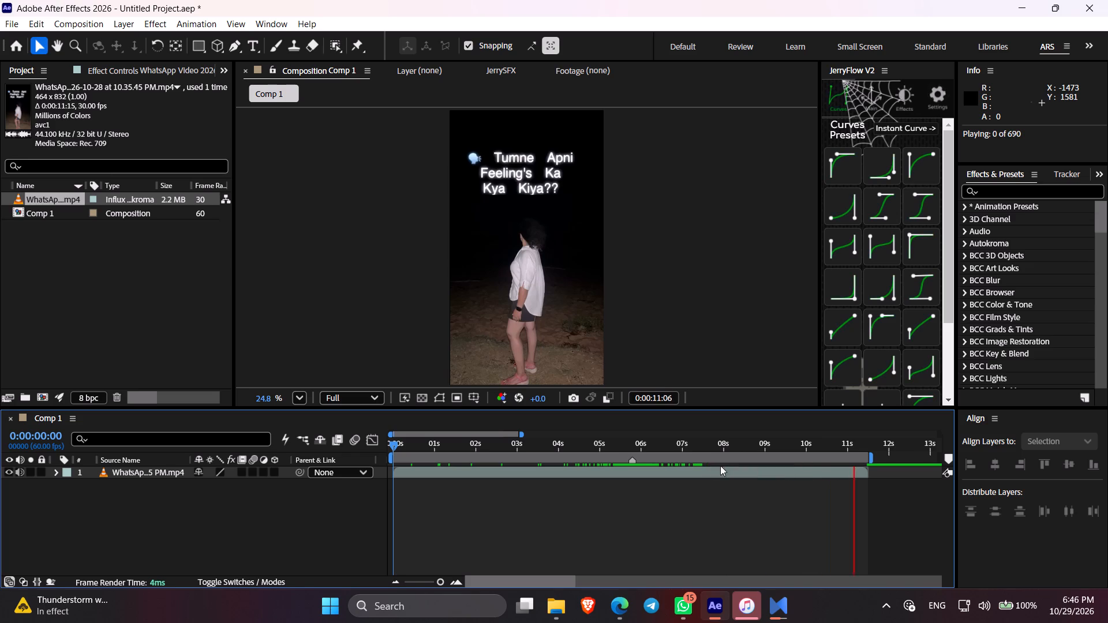
{"action": "key", "text": "period"}
{"action": "left_click_drag", "start_coordinate": [650, 445], "coordinate": [276, 470]}
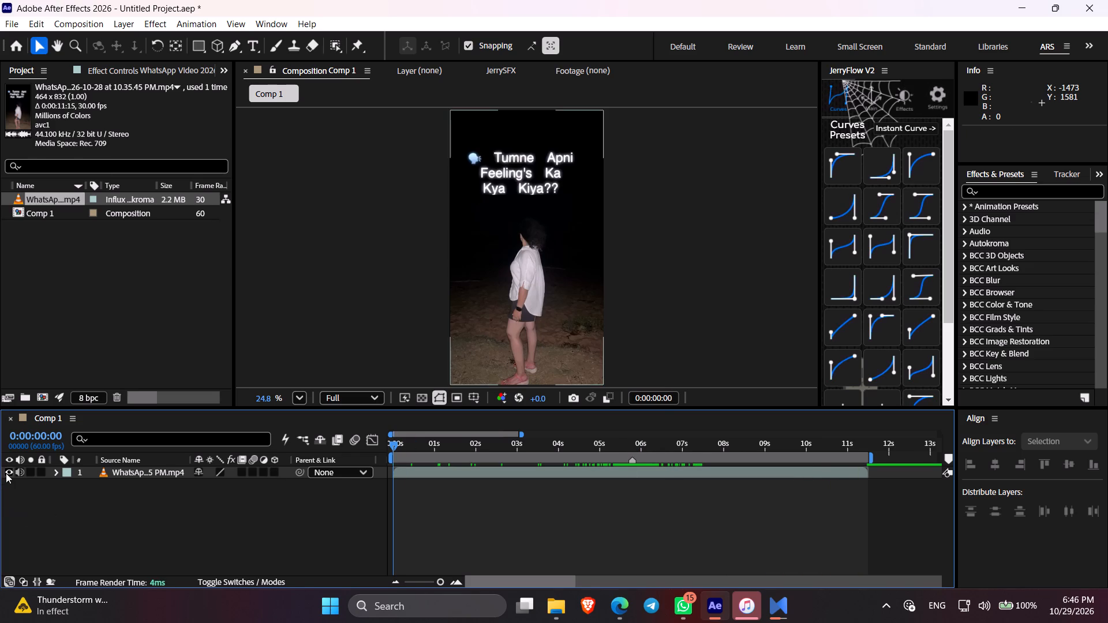
Hide the WhatsApp video layer in Comp 1.
{"action": "left_click", "coordinate": [6, 473]}
{"action": "left_click", "coordinate": [446, 528]}
{"action": "left_click", "coordinate": [593, 504]}
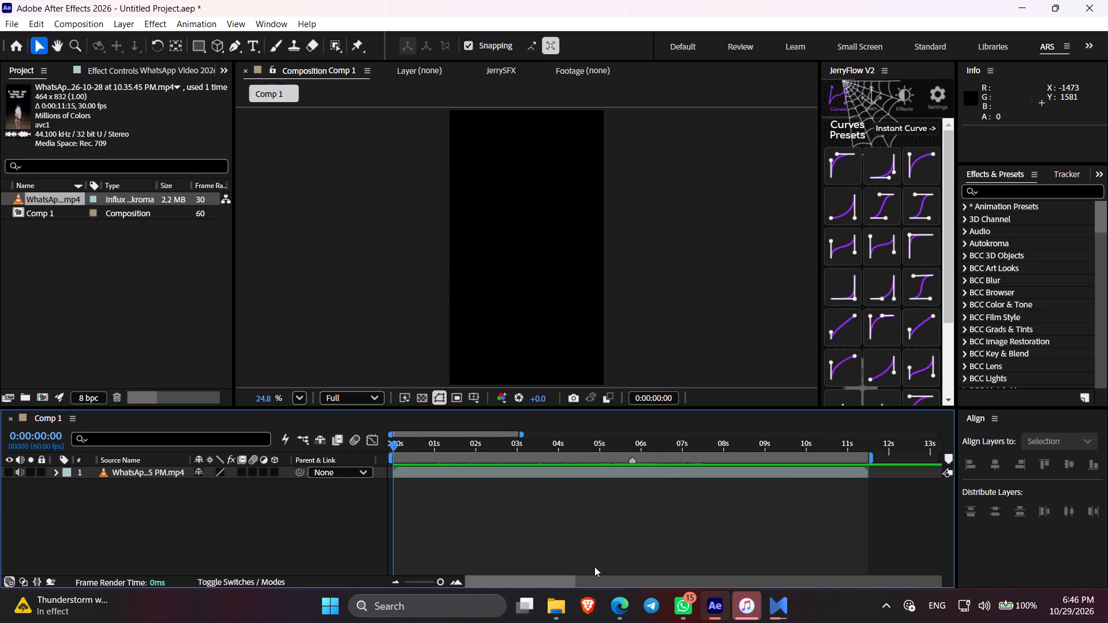
Switch to File Explorer and open the Editz folder on drive D.
{"action": "left_click", "coordinate": [565, 603]}
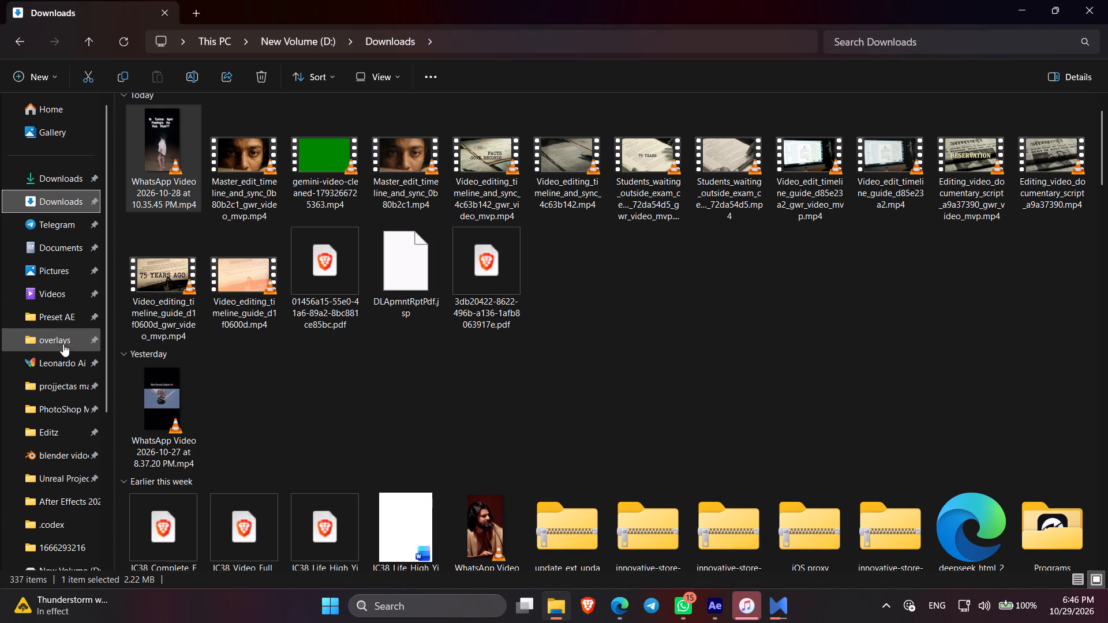
{"action": "left_click", "coordinate": [70, 423]}
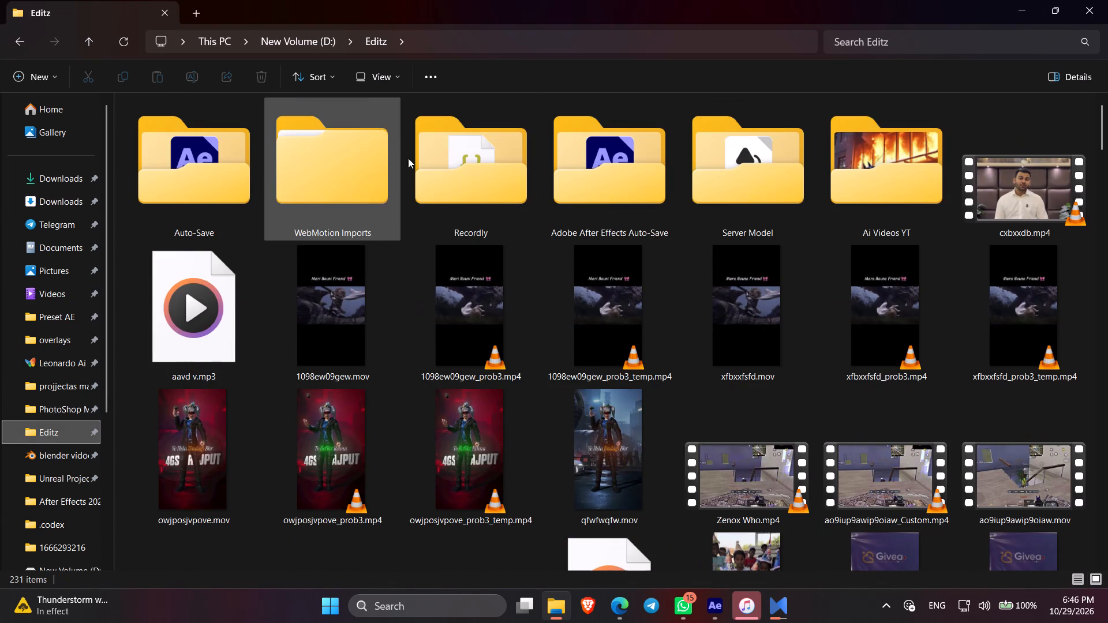
Delete aavd v.mp3, ao9iup9awip9oiaw_Custom.mp4, the five _prob3_temp.mp4 files and the nine .mov files from 1098ew09gew.mov through q2y8iw983gw.mov.
{"action": "left_click", "coordinate": [330, 339]}
{"action": "left_click", "coordinate": [1010, 202]}
{"action": "left_click", "coordinate": [167, 333]}
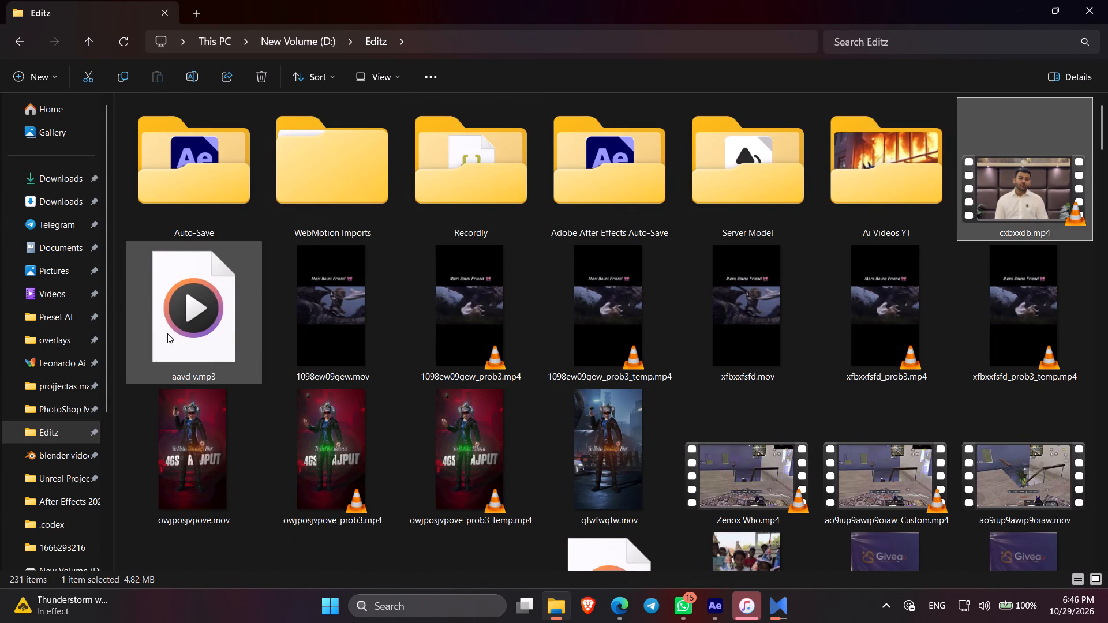
{"action": "left_click", "coordinate": [356, 328], "text": "ctrl"}
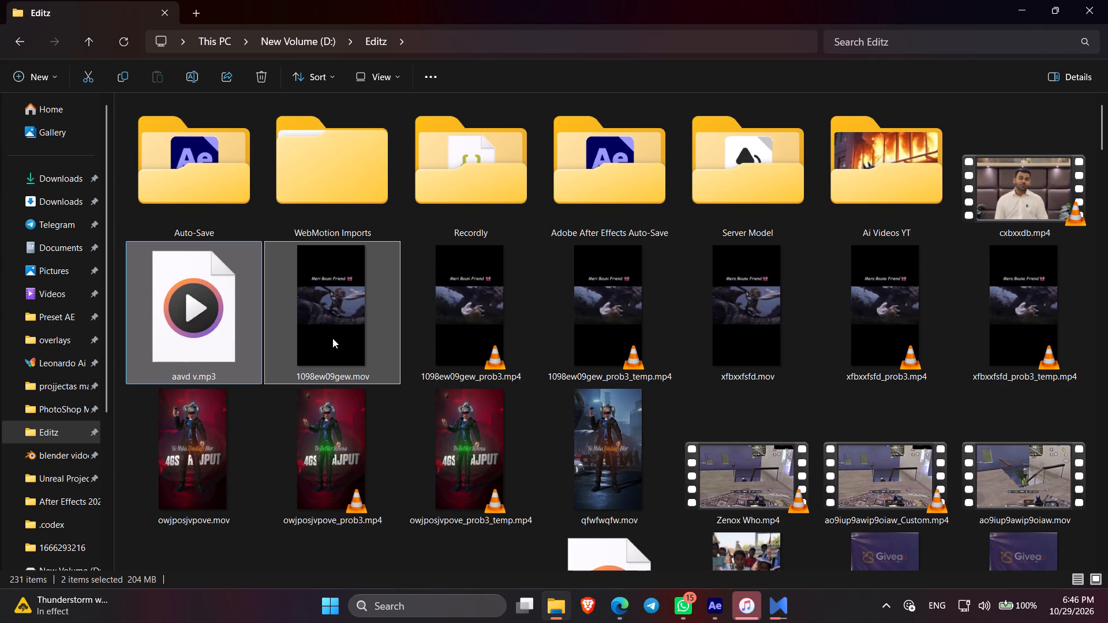
{"action": "left_click", "coordinate": [607, 335], "text": "ctrl"}
{"action": "left_click", "coordinate": [776, 340], "text": "ctrl"}
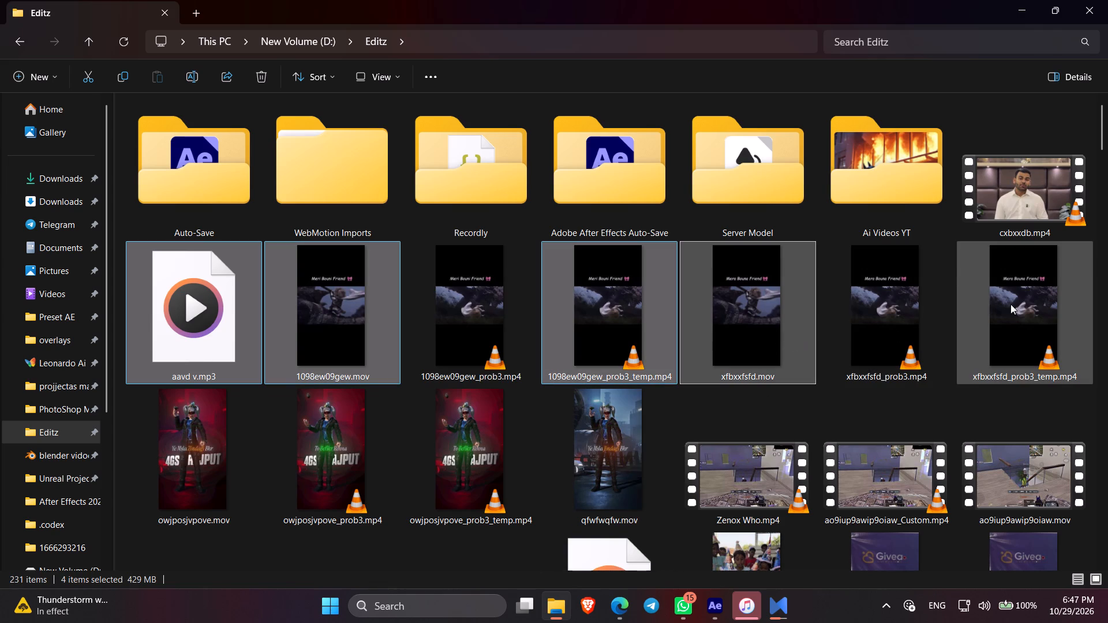
{"action": "left_click", "coordinate": [1069, 291], "text": "ctrl"}
{"action": "left_click", "coordinate": [622, 451], "text": "ctrl"}
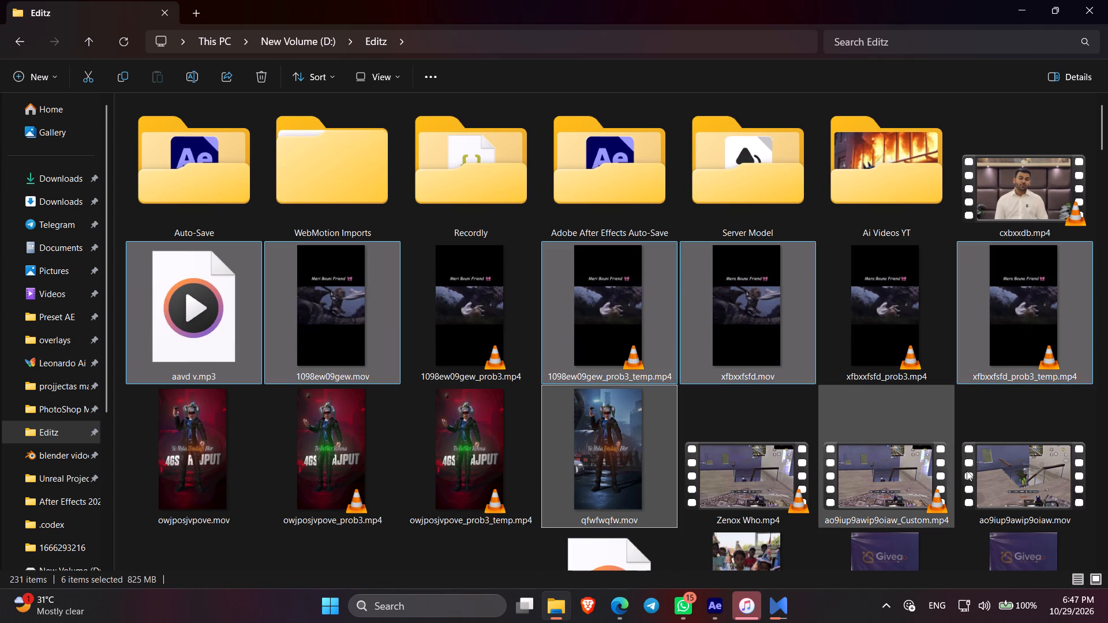
{"action": "left_click", "coordinate": [914, 481], "text": "ctrl"}
{"action": "left_click", "coordinate": [987, 481], "text": "ctrl"}
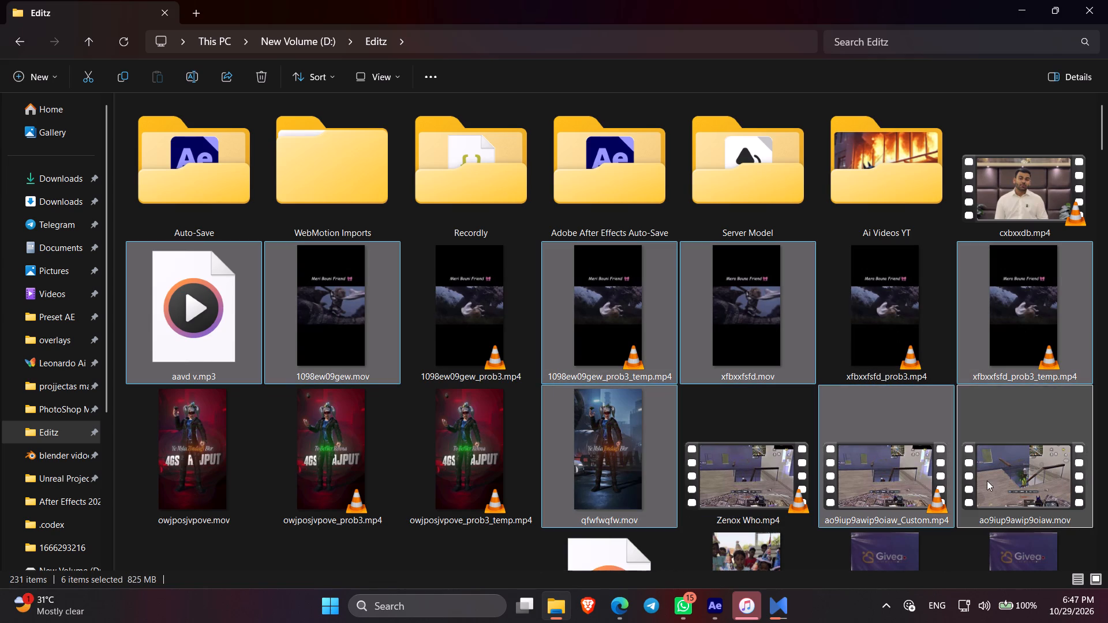
{"action": "left_click", "coordinate": [499, 475], "text": "ctrl"}
{"action": "left_click", "coordinate": [197, 458], "text": "ctrl"}
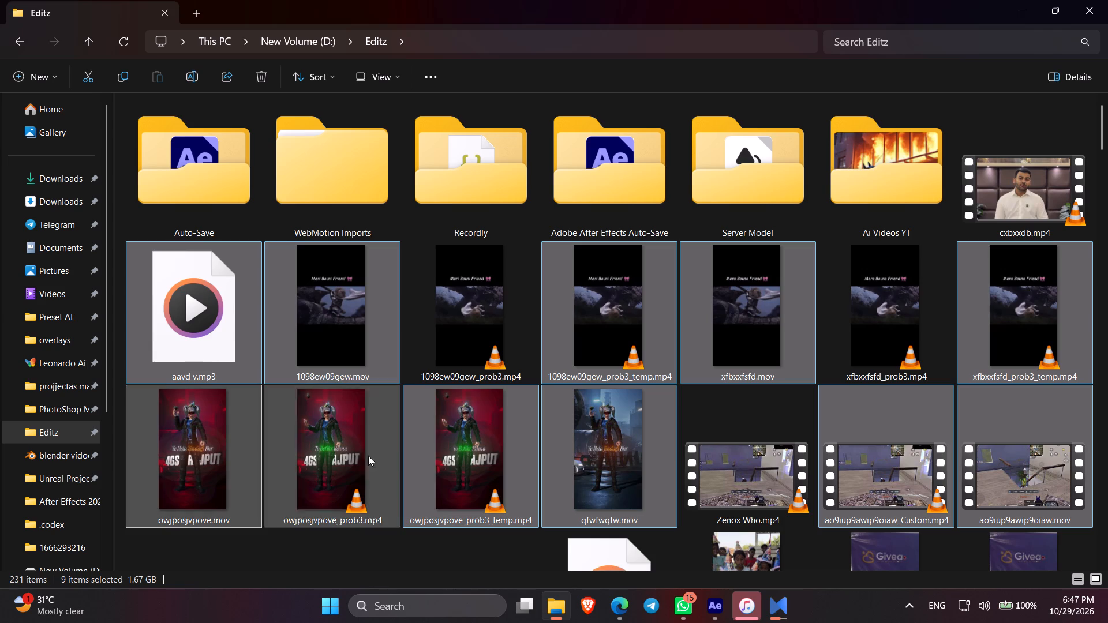
{"action": "left_click_drag", "start_coordinate": [1099, 130], "coordinate": [1105, 159]}
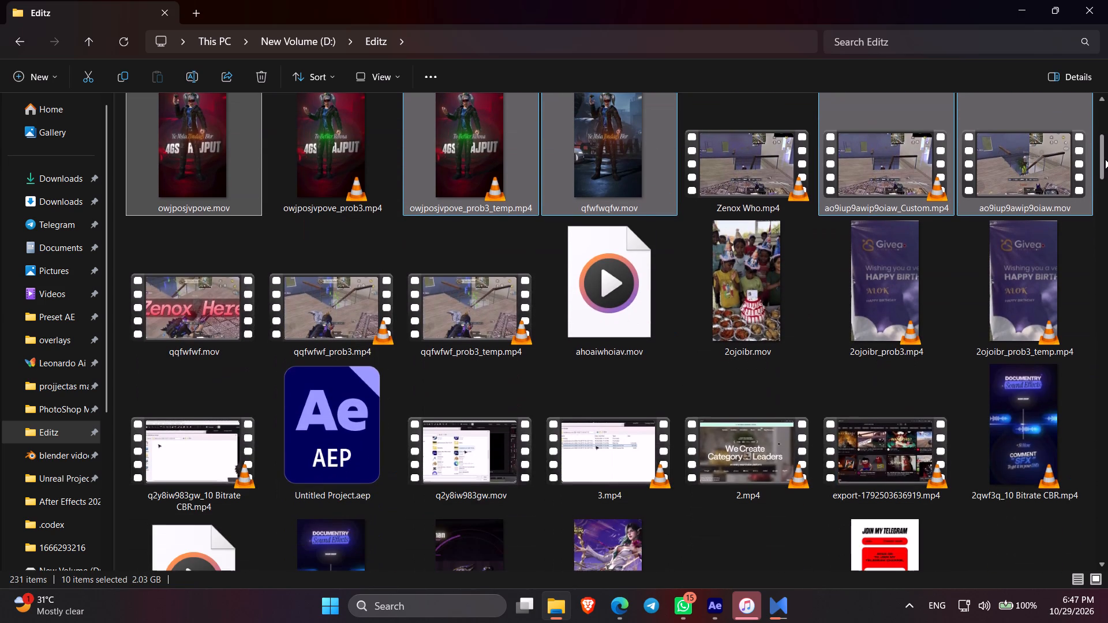
{"action": "left_click_drag", "start_coordinate": [1105, 159], "coordinate": [1105, 160]}
{"action": "left_click", "coordinate": [160, 288], "text": "ctrl"}
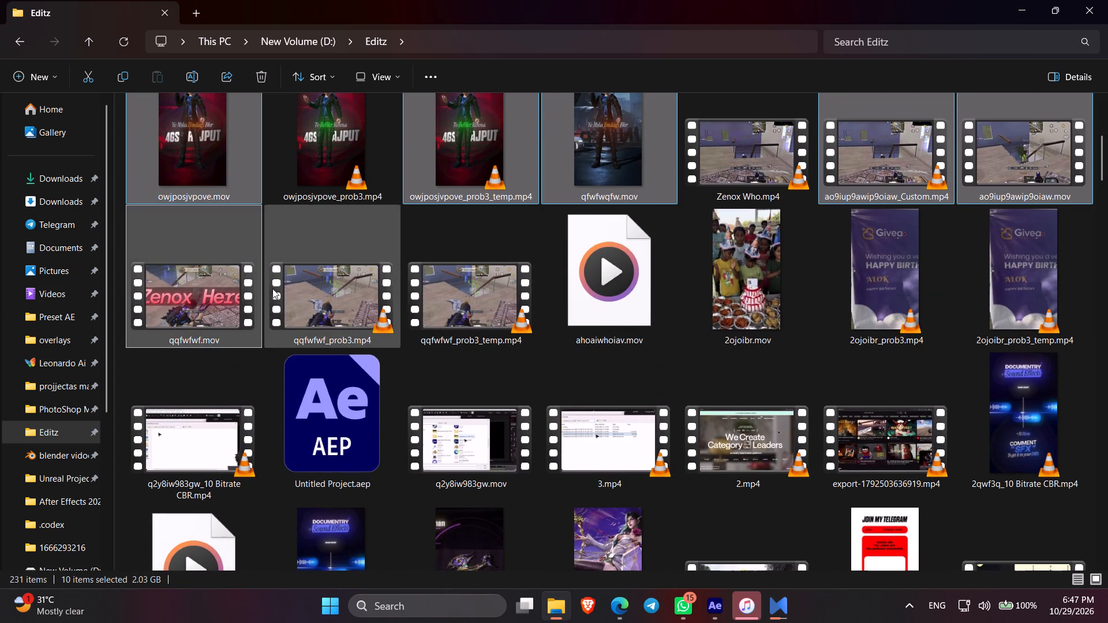
{"action": "left_click", "coordinate": [461, 287], "text": "ctrl"}
{"action": "left_click", "coordinate": [620, 301], "text": "ctrl"}
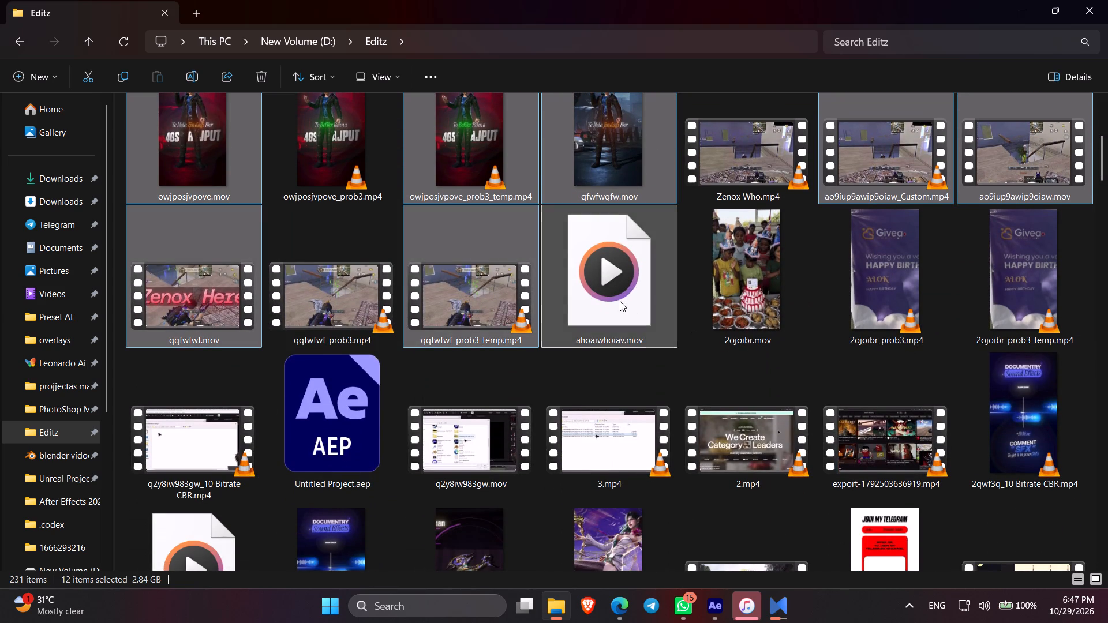
{"action": "left_click", "coordinate": [1019, 313], "text": "ctrl"}
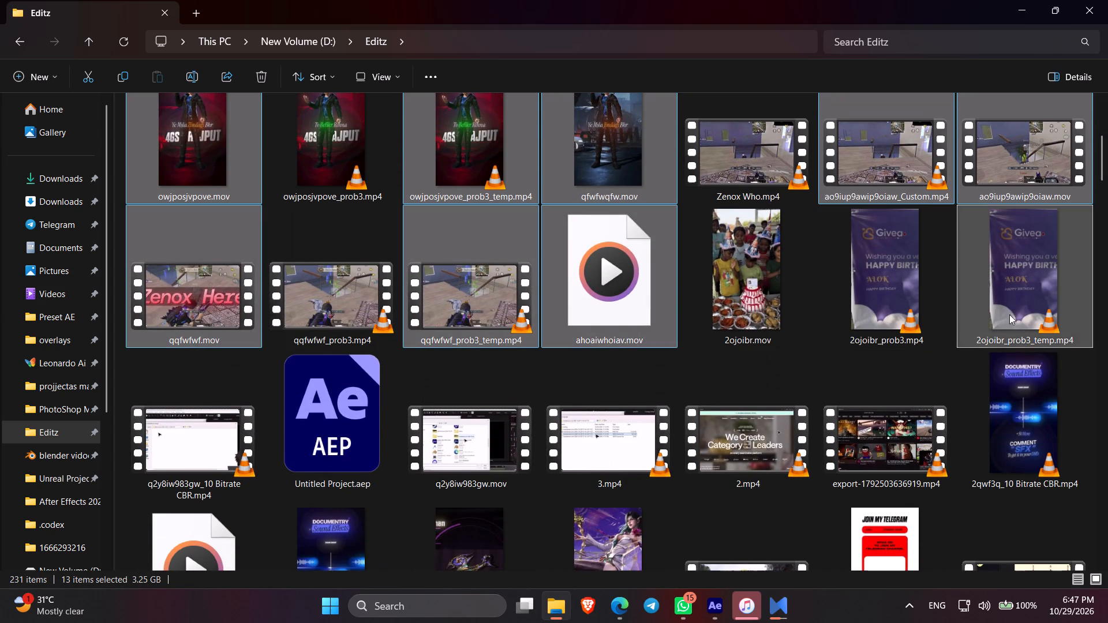
{"action": "left_click", "coordinate": [764, 299], "text": "ctrl"}
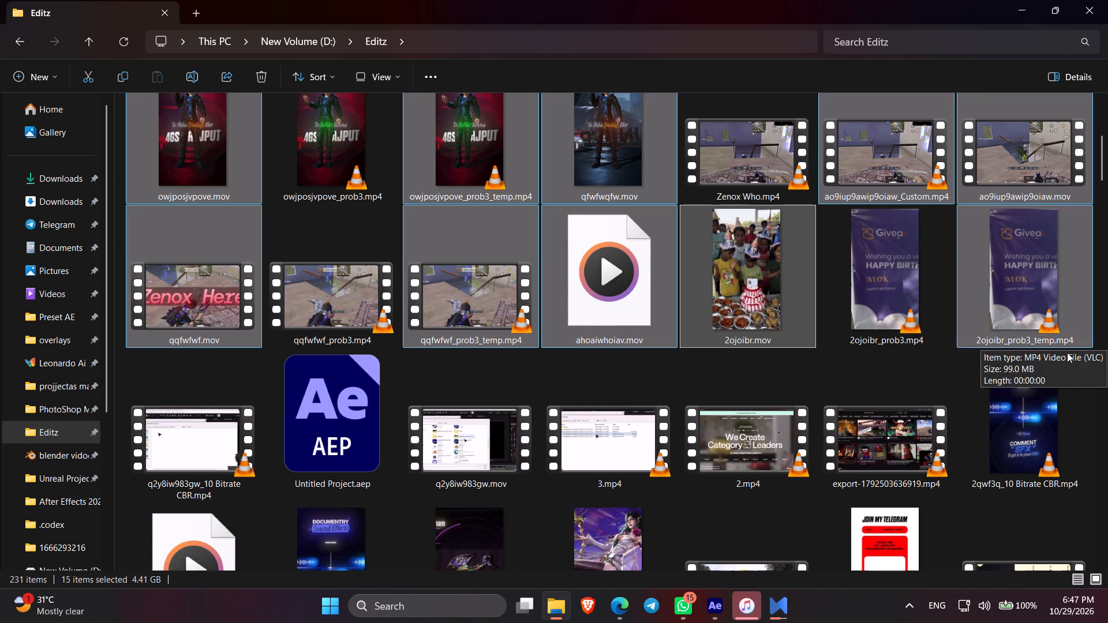
{"action": "left_click", "coordinate": [496, 456], "text": "ctrl"}
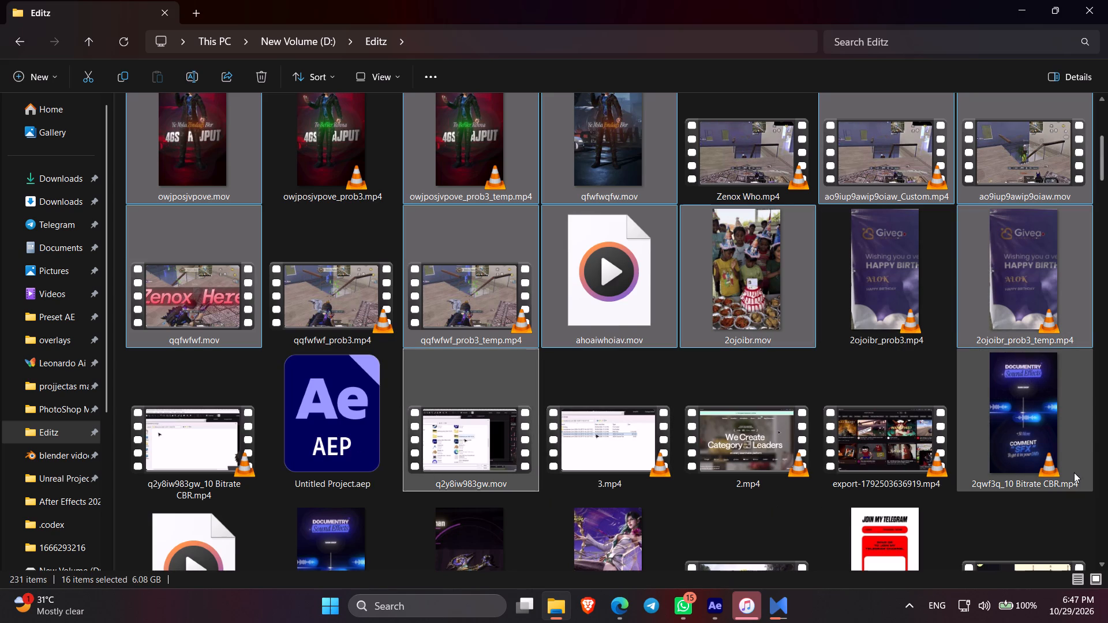
{"action": "key", "text": "Delete"}
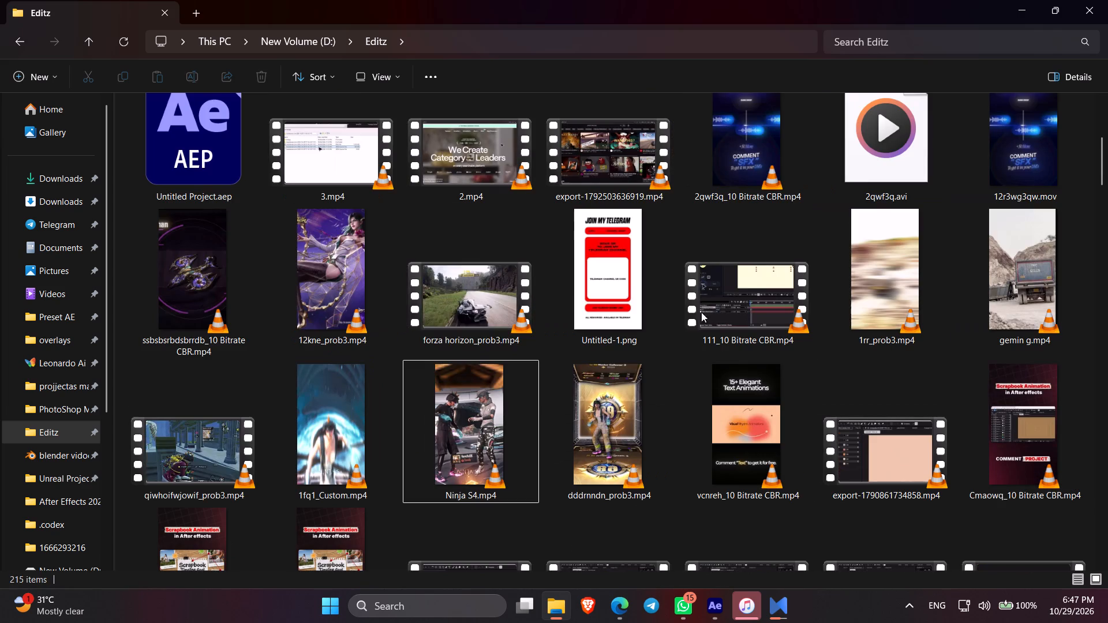
Preview the videos Ninja S4.mp4 and 1fq1_Custom.mp4 in the Editz folder.
{"action": "left_click", "coordinate": [526, 483]}
{"action": "key", "text": "space"}
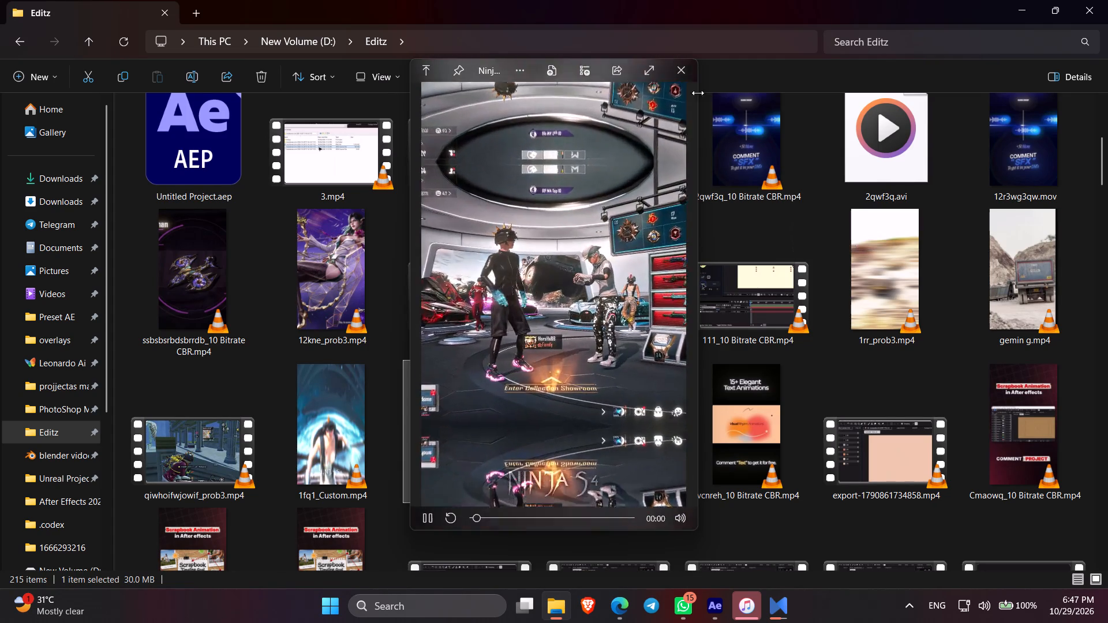
{"action": "left_click", "coordinate": [682, 69]}
{"action": "left_click", "coordinate": [366, 413]}
{"action": "key", "text": "space"}
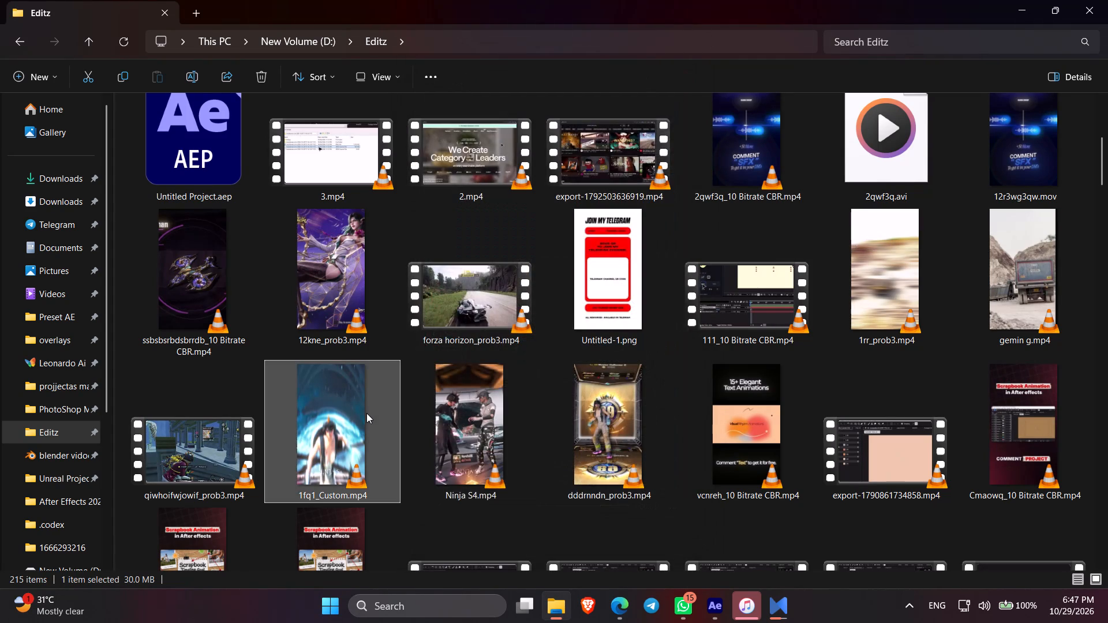
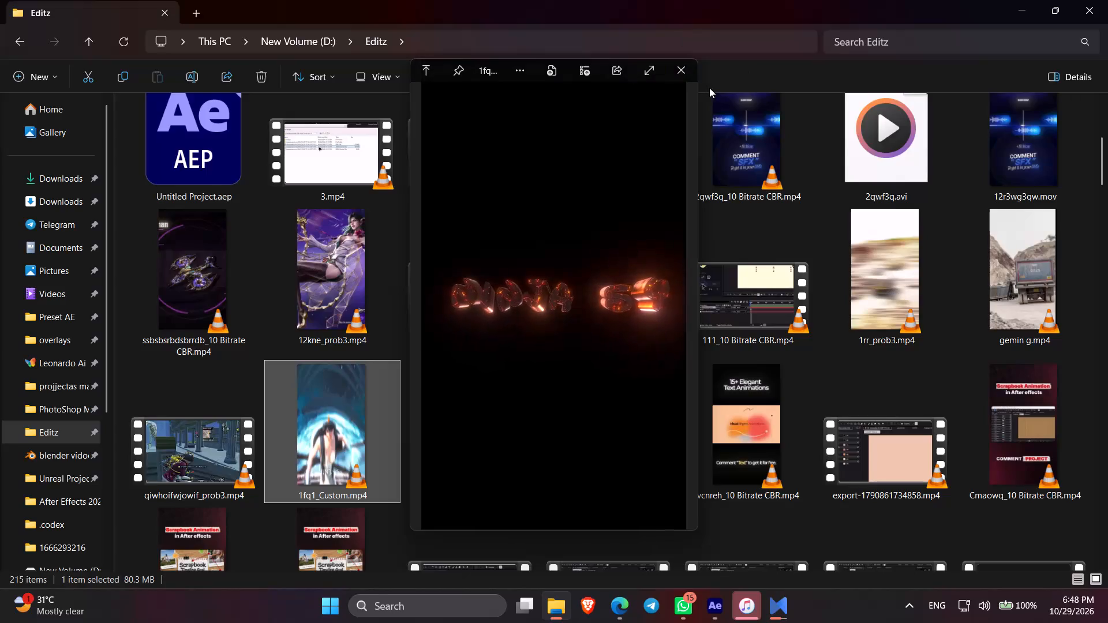
Close the current preview and preview the video qiwhoifwjowif_prob3.mp4 in the Editz folder.
{"action": "left_click", "coordinate": [683, 70]}
{"action": "left_click", "coordinate": [244, 410]}
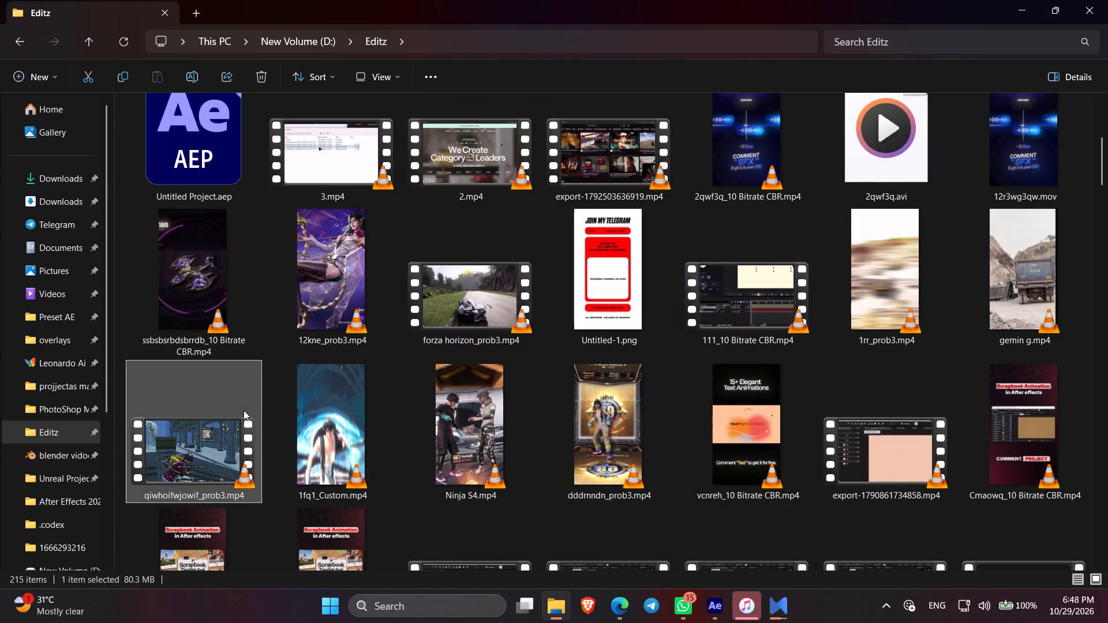
{"action": "key", "text": "space"}
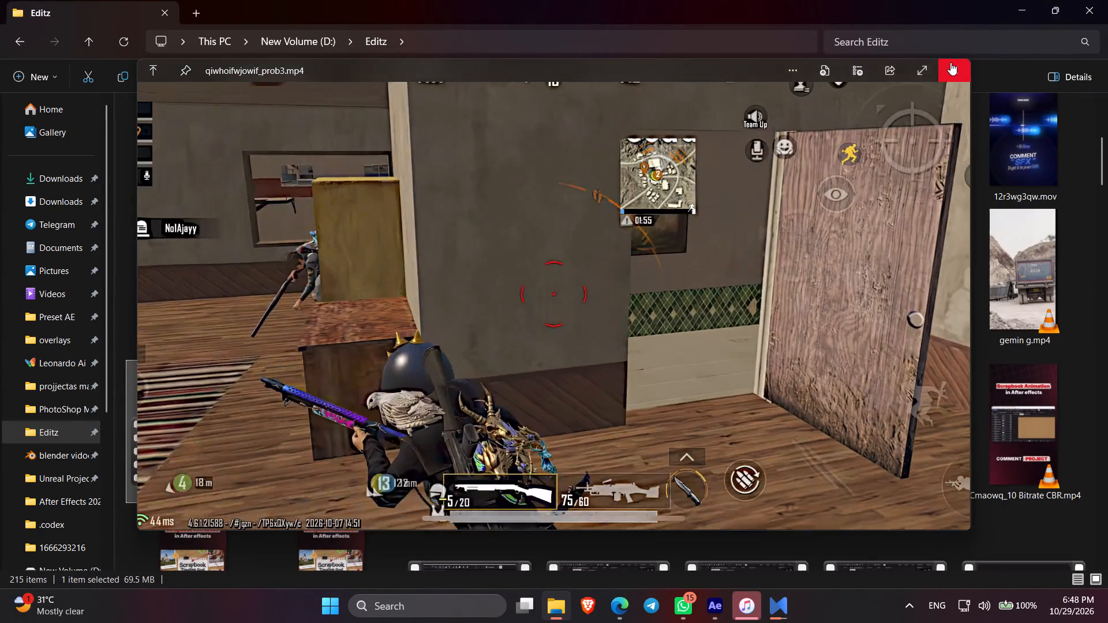
Close the current preview, preview the video vcnreh_10 Bitrate CBR.mp4 in the Editz folder, and close it again.
{"action": "left_click", "coordinate": [950, 62]}
{"action": "left_click", "coordinate": [492, 401]}
{"action": "left_click", "coordinate": [616, 405]}
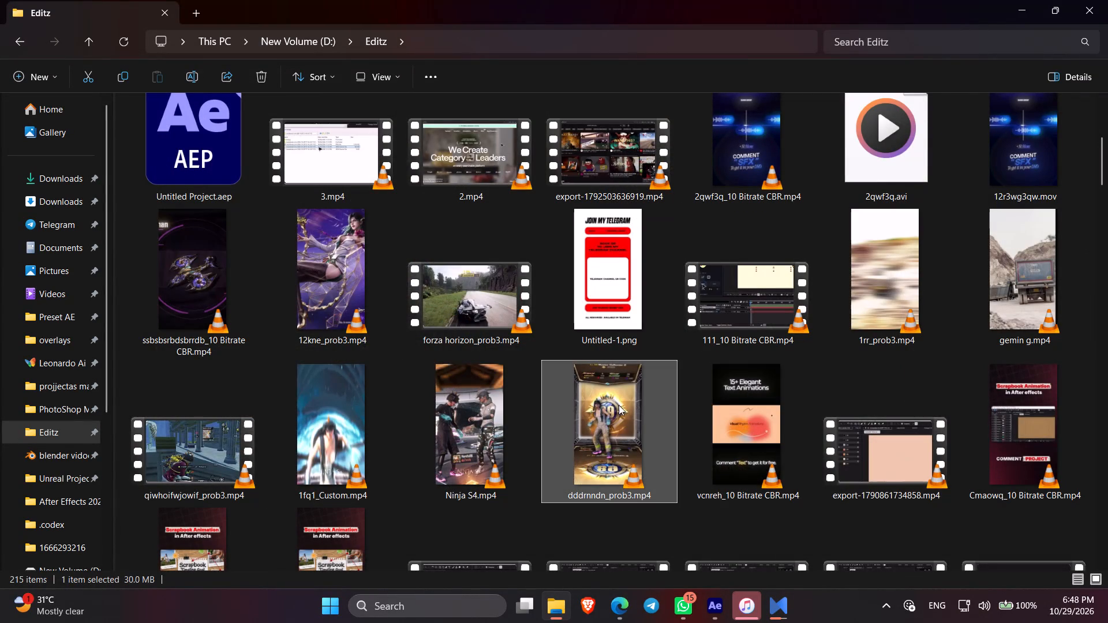
{"action": "left_click", "coordinate": [765, 427]}
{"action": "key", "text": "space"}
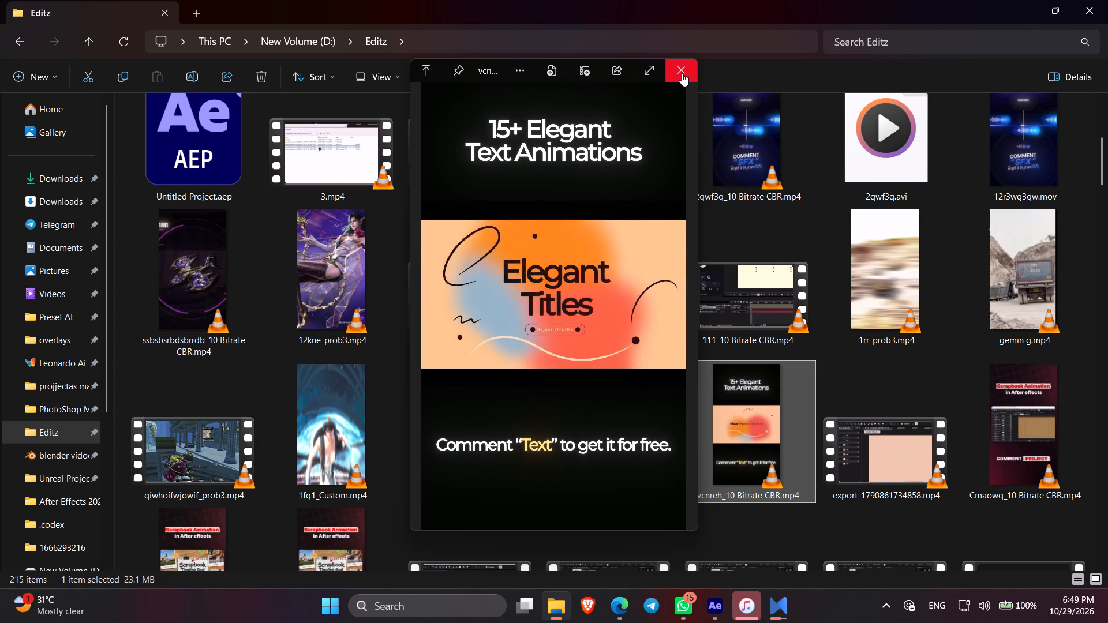
{"action": "left_click", "coordinate": [682, 73]}
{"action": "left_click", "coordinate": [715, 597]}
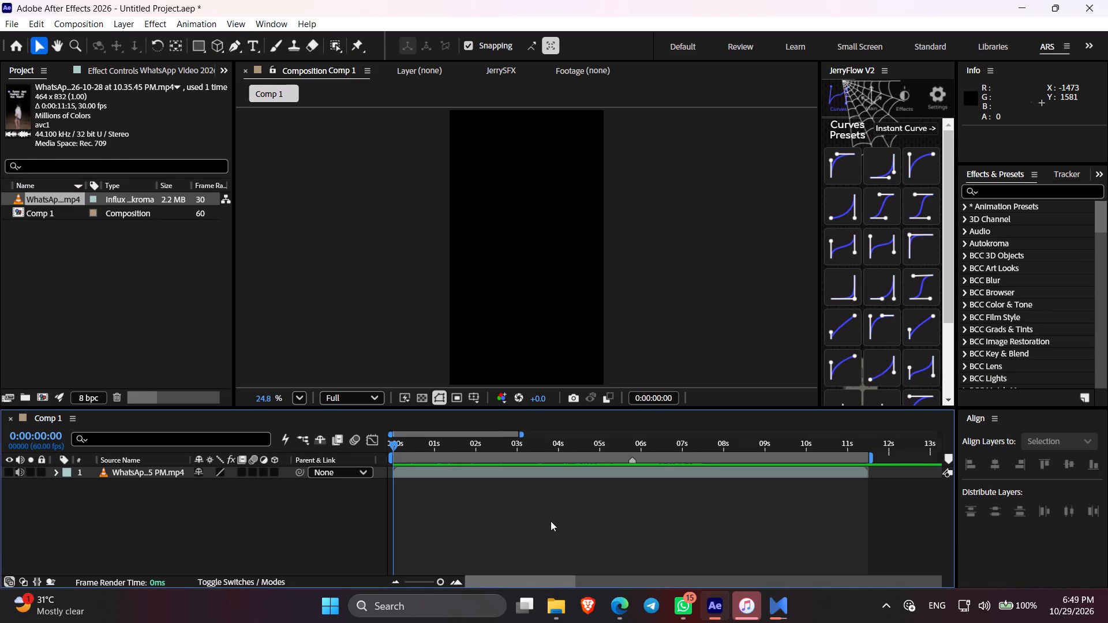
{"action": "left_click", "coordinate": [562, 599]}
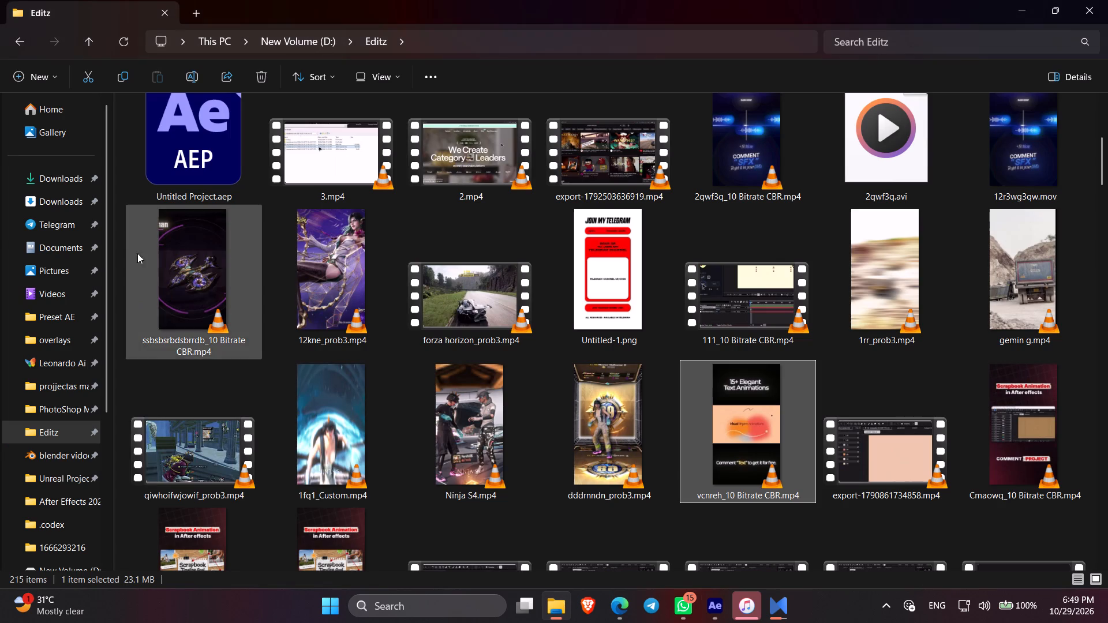
Browse the Telegram folder on drive D and open its mp4 subfolder.
{"action": "left_click", "coordinate": [67, 213]}
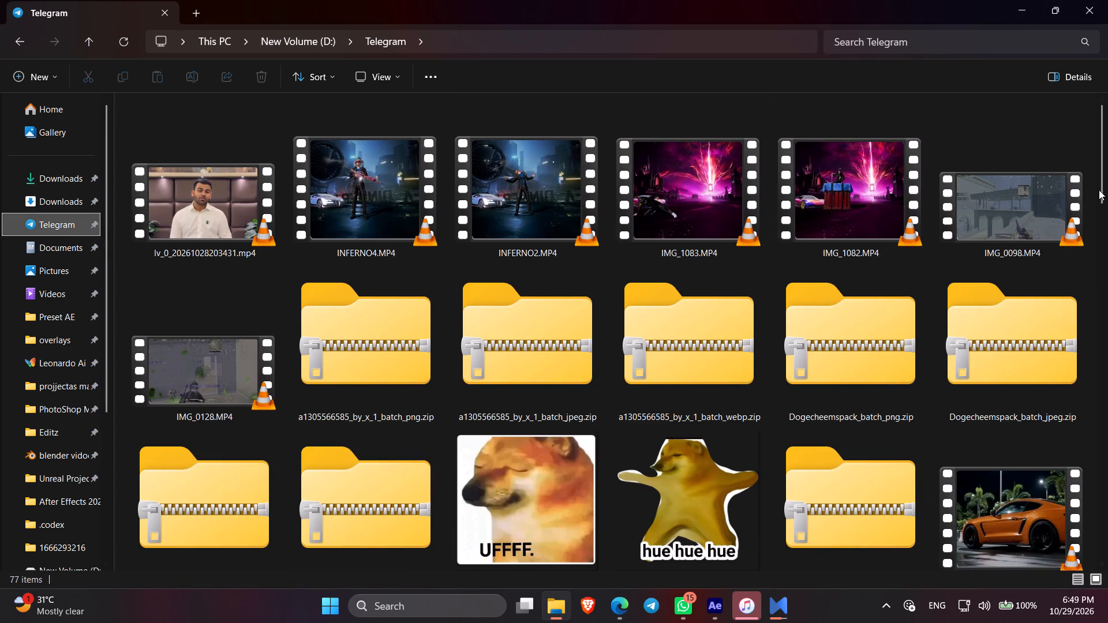
{"action": "left_click_drag", "start_coordinate": [1102, 155], "coordinate": [1107, 239]}
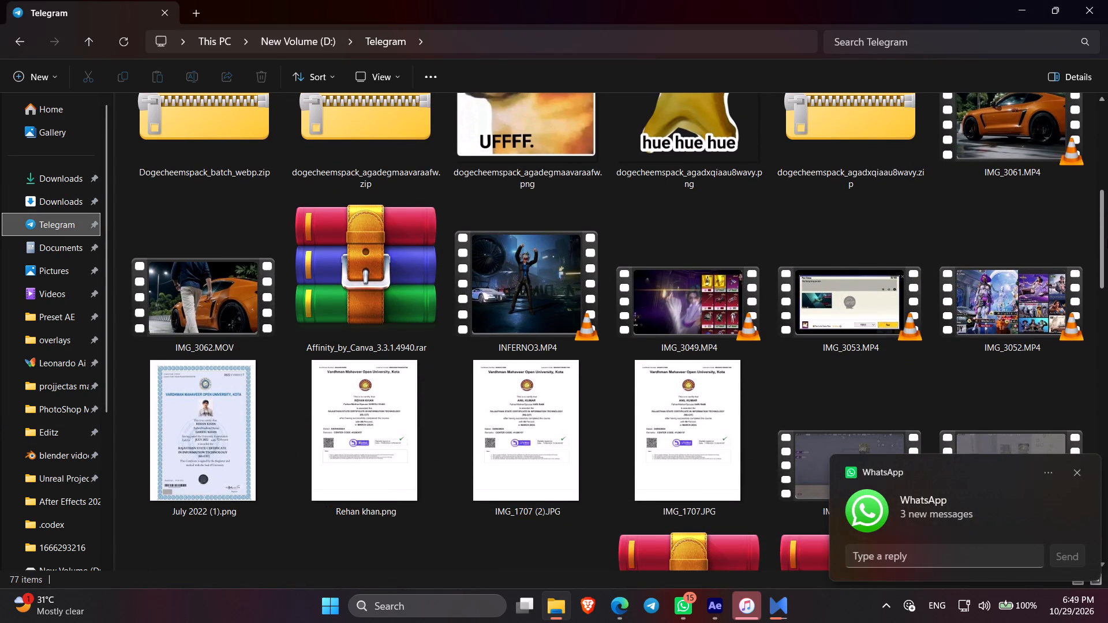
{"action": "left_click_drag", "start_coordinate": [1107, 239], "coordinate": [1107, 299]}
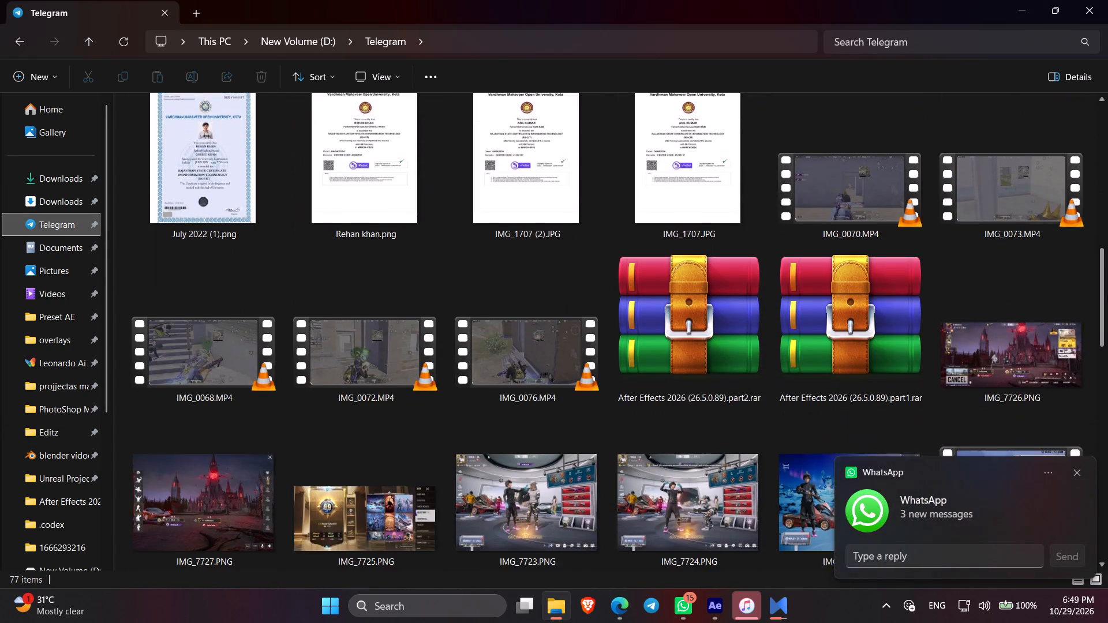
{"action": "left_click_drag", "start_coordinate": [1107, 299], "coordinate": [1107, 458]}
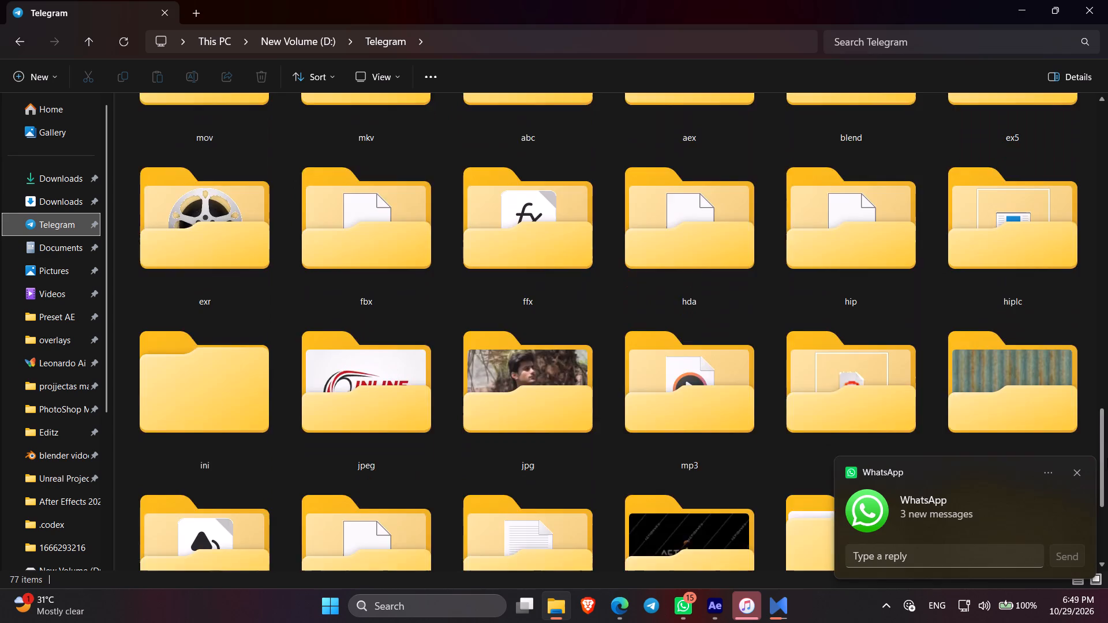
{"action": "left_click_drag", "start_coordinate": [1107, 458], "coordinate": [1106, 435]}
{"action": "scroll", "coordinate": [1025, 141], "scroll_direction": "down", "scroll_amount": 1}
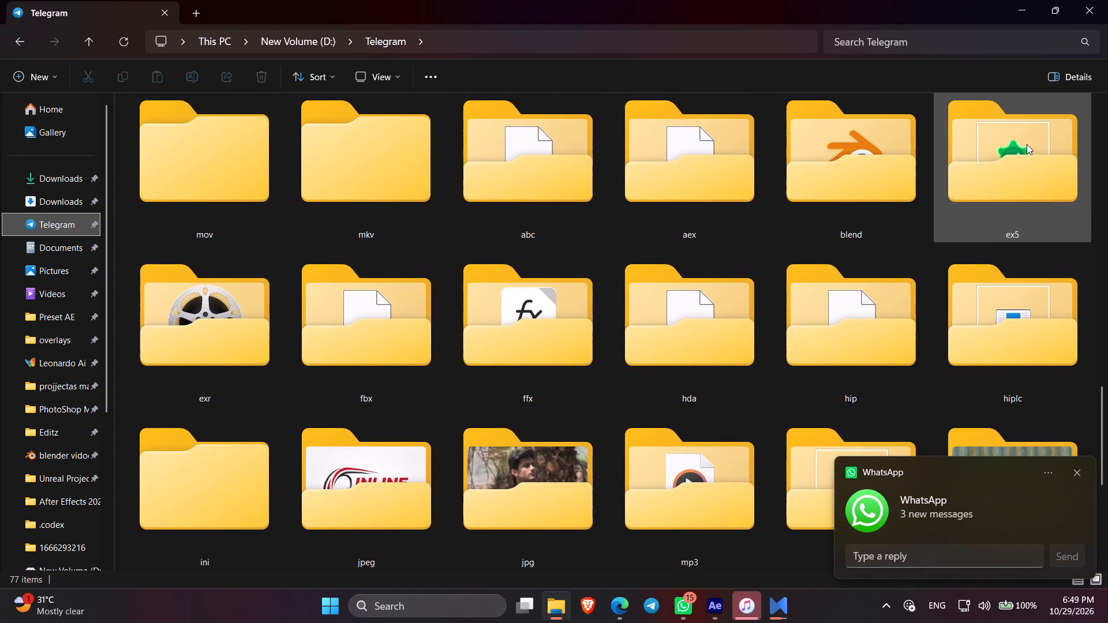
{"action": "left_click_drag", "start_coordinate": [1107, 405], "coordinate": [1107, 338]}
{"action": "double_click", "coordinate": [1032, 268]}
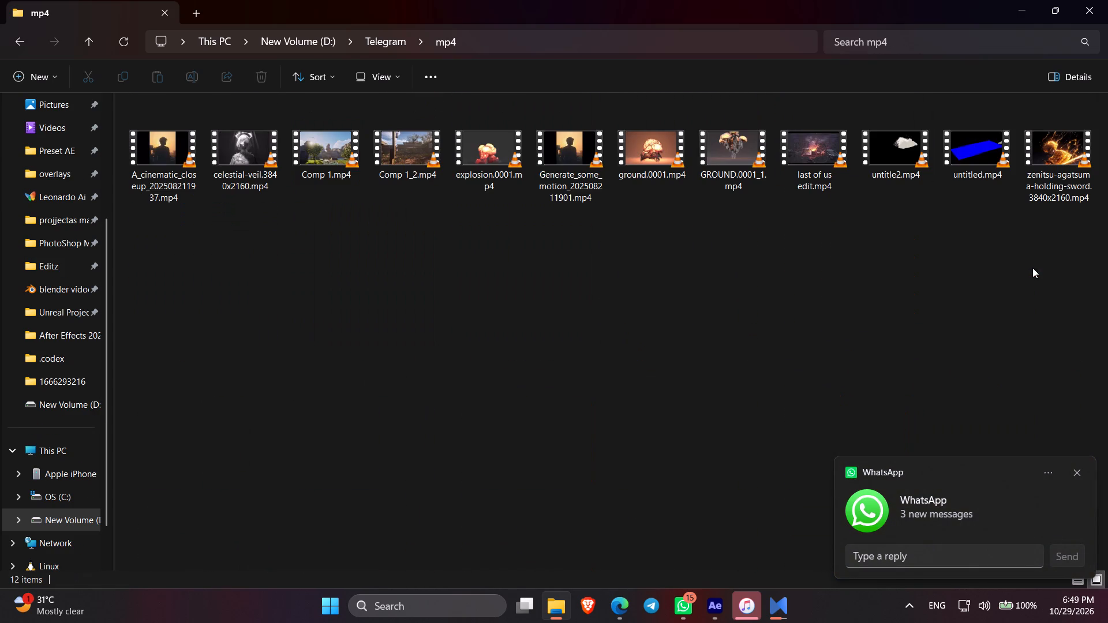
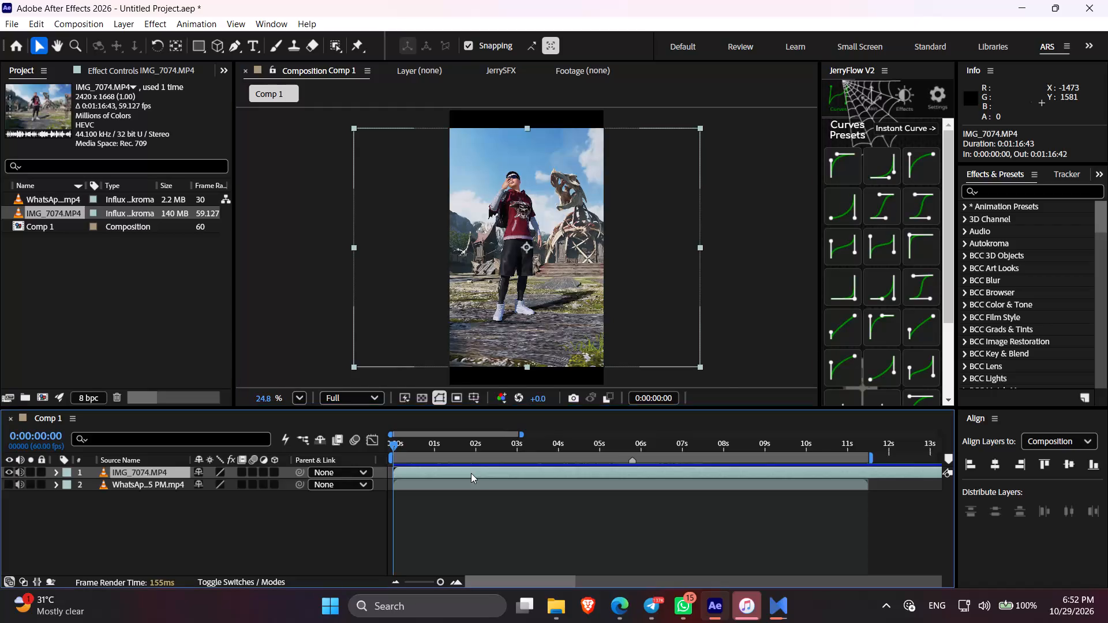
Scrub through the IMG_7074.MP4 footage in its layer view to examine the poses, then return to the Comp 1 view.
{"action": "left_click_drag", "start_coordinate": [255, 360], "coordinate": [345, 376]}
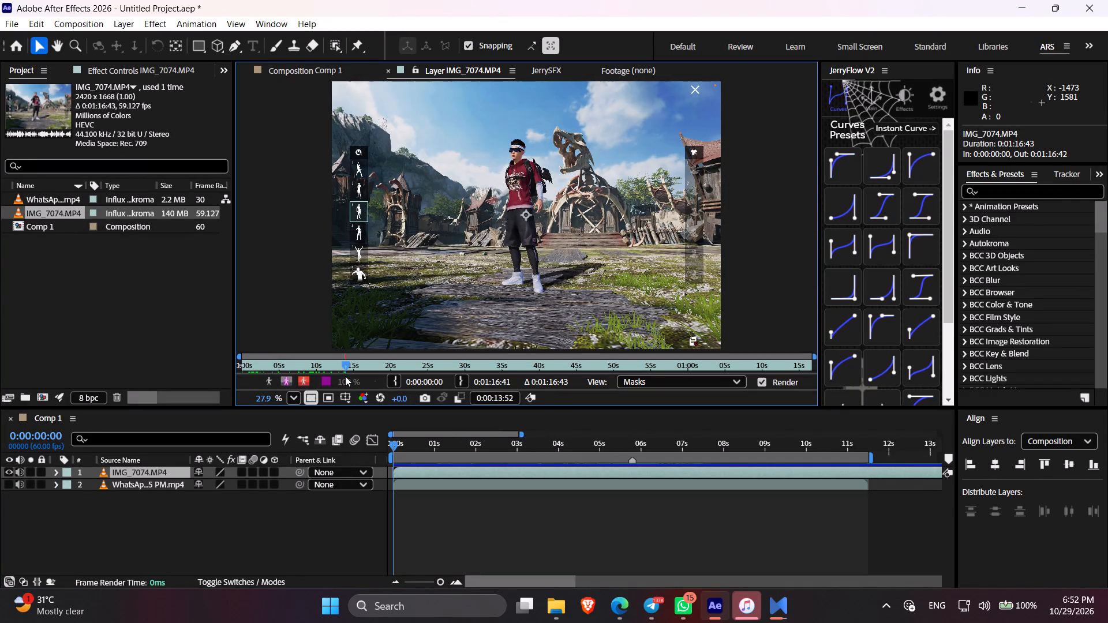
{"action": "left_click_drag", "start_coordinate": [345, 376], "coordinate": [330, 378]}
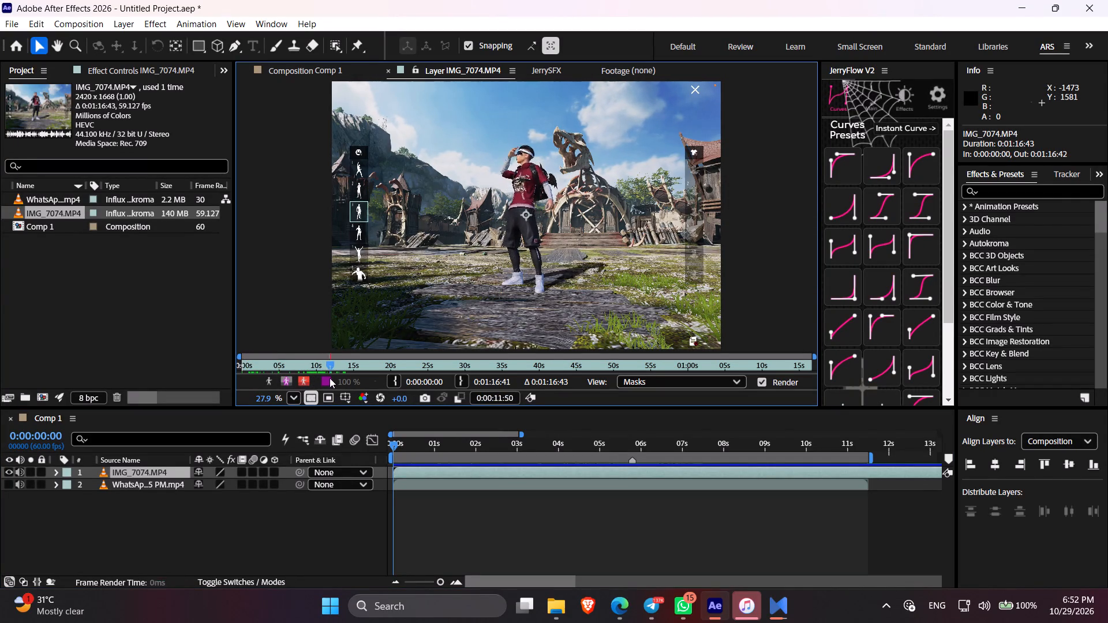
{"action": "left_click_drag", "start_coordinate": [330, 378], "coordinate": [506, 370]}
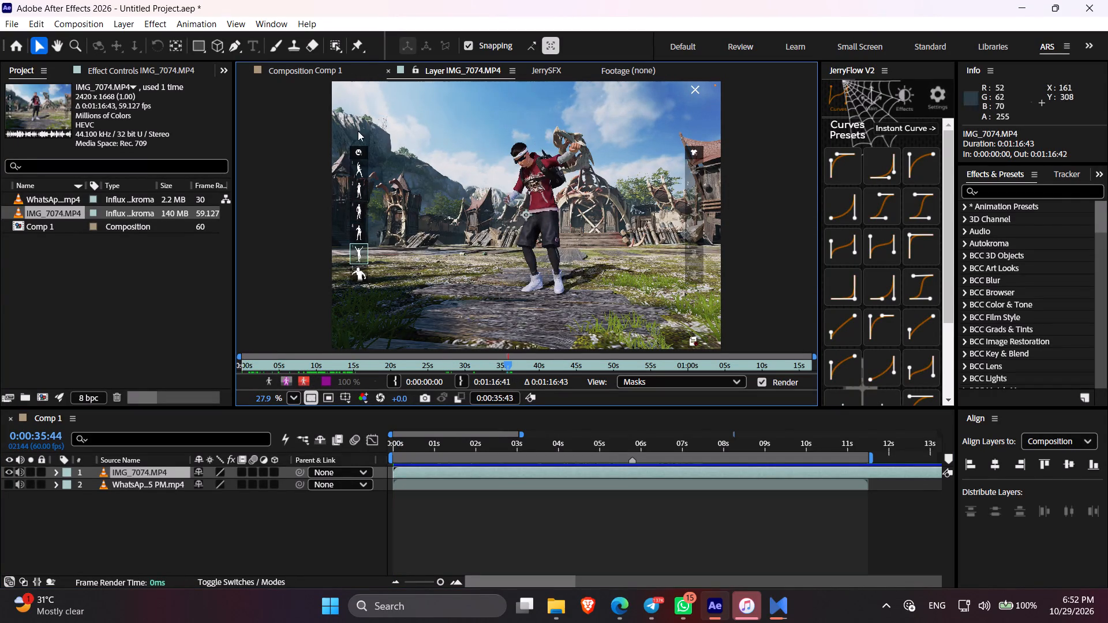
{"action": "left_click", "coordinate": [311, 67]}
Slide the IMG_7074.MP4 layer about 5 seconds earlier, split it at the 0:00:05:47 marker and delete the portion before the marker.
{"action": "left_click", "coordinate": [638, 448], "text": "shift"}
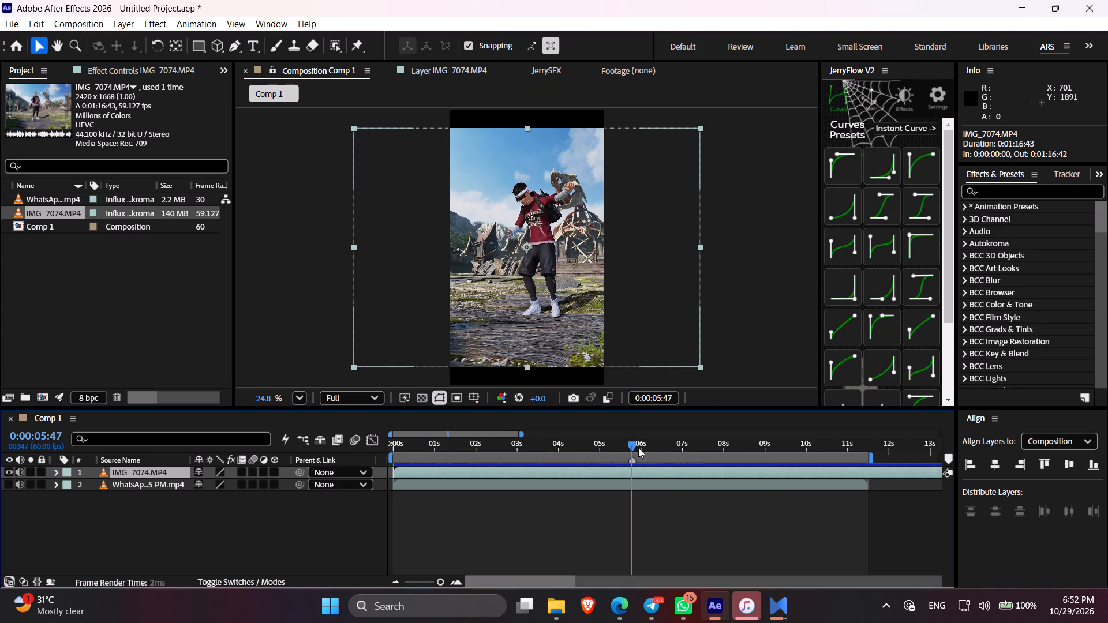
{"action": "left_click_drag", "start_coordinate": [747, 472], "coordinate": [595, 476]}
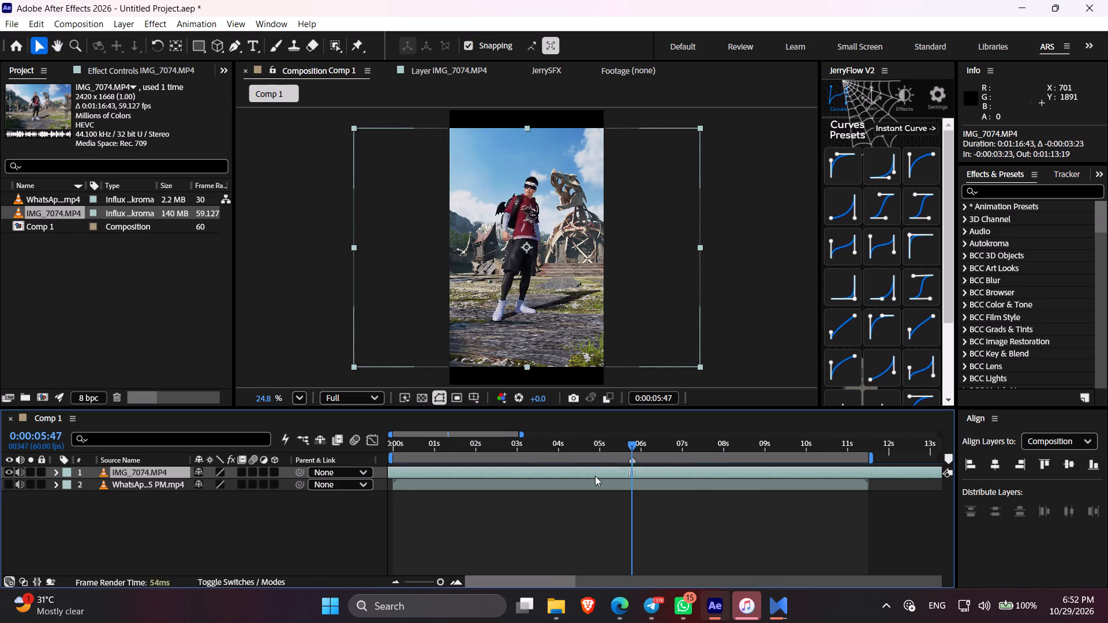
{"action": "left_click_drag", "start_coordinate": [595, 476], "coordinate": [538, 466]}
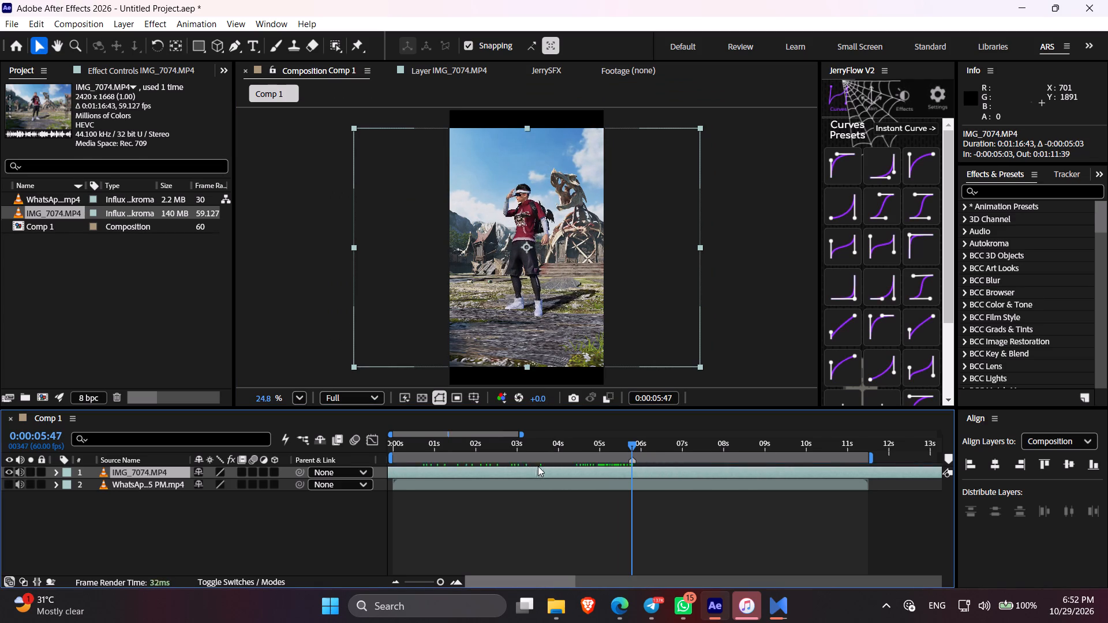
{"action": "left_click_drag", "start_coordinate": [538, 466], "coordinate": [540, 466]}
{"action": "key", "text": "ctrl+shift+d"}
{"action": "left_click", "coordinate": [628, 482]}
{"action": "key", "text": "BackSpace"}
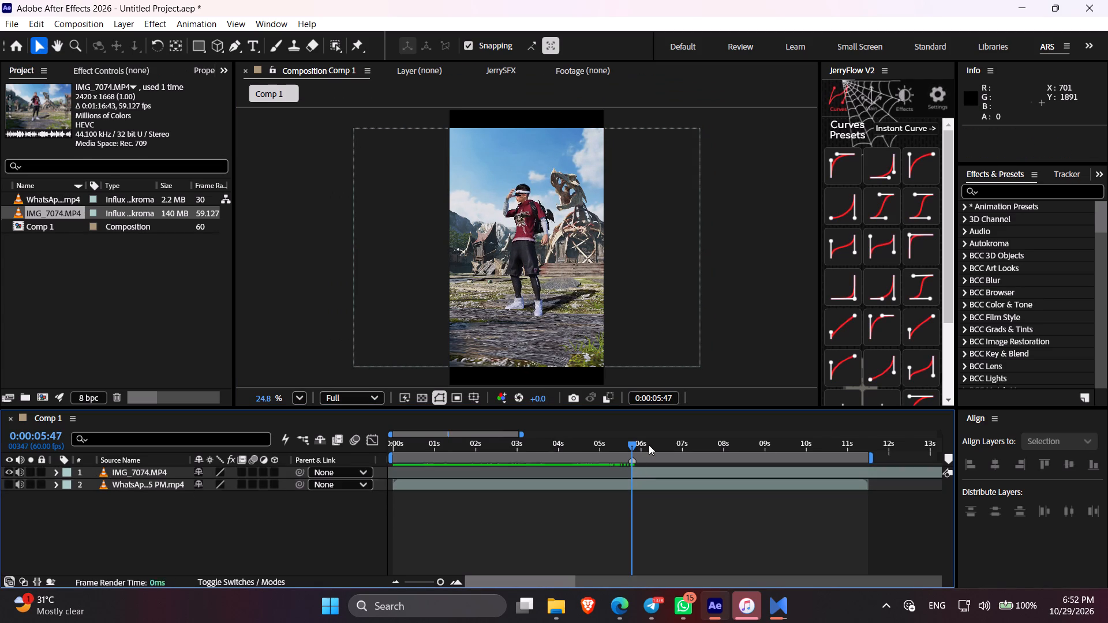
Split IMG_7074.MP4 at 0:00:11:29, where the WhatsApp clip ends, and delete the portion after it.
{"action": "left_click_drag", "start_coordinate": [649, 445], "coordinate": [832, 490]}
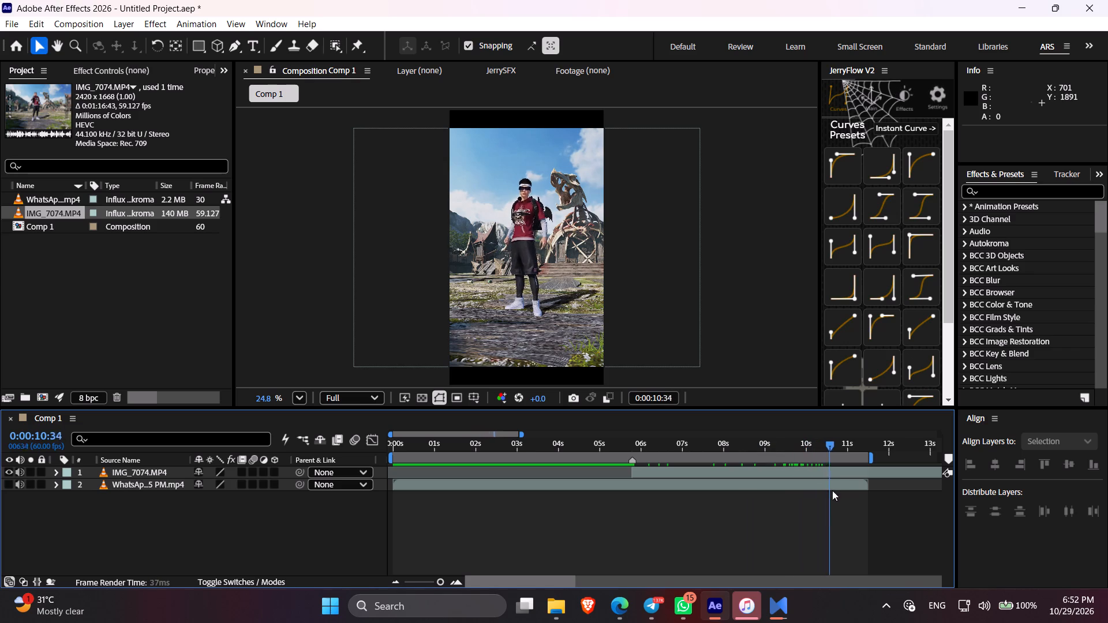
{"action": "left_click_drag", "start_coordinate": [832, 490], "coordinate": [847, 493]}
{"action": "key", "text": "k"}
{"action": "left_click", "coordinate": [859, 472]}
{"action": "key", "text": "ctrl+shift+d"}
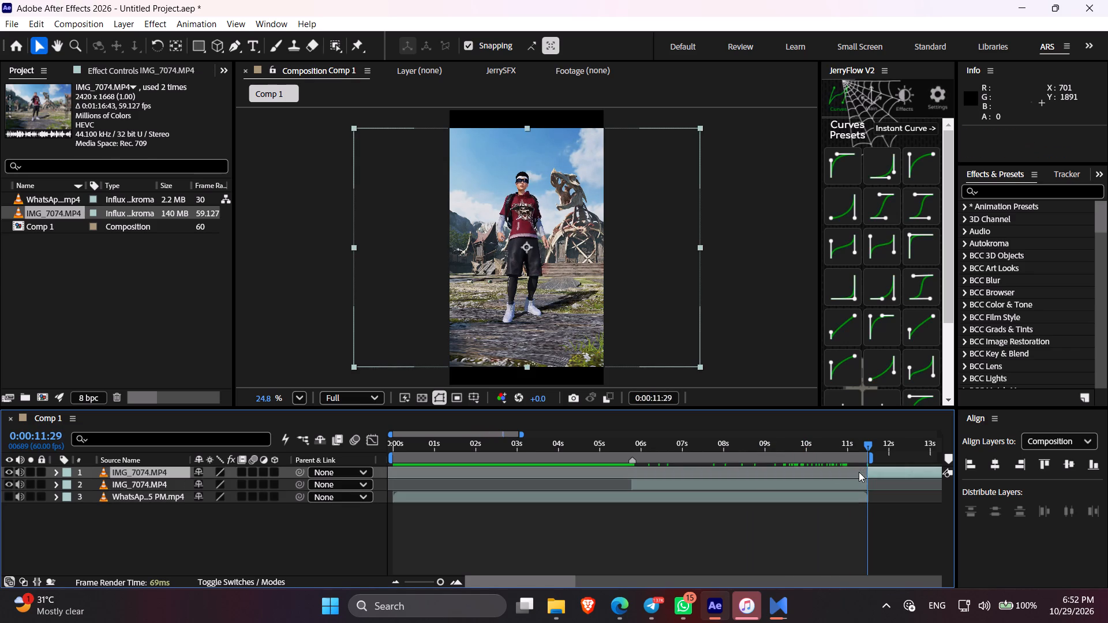
{"action": "key", "text": "BackSpace"}
Scrub the timeline around the marker to examine how the trimmed IMG_7074.MP4 clip starts and plays.
{"action": "left_click_drag", "start_coordinate": [598, 452], "coordinate": [575, 453]}
{"action": "left_click_drag", "start_coordinate": [597, 449], "coordinate": [625, 454]}
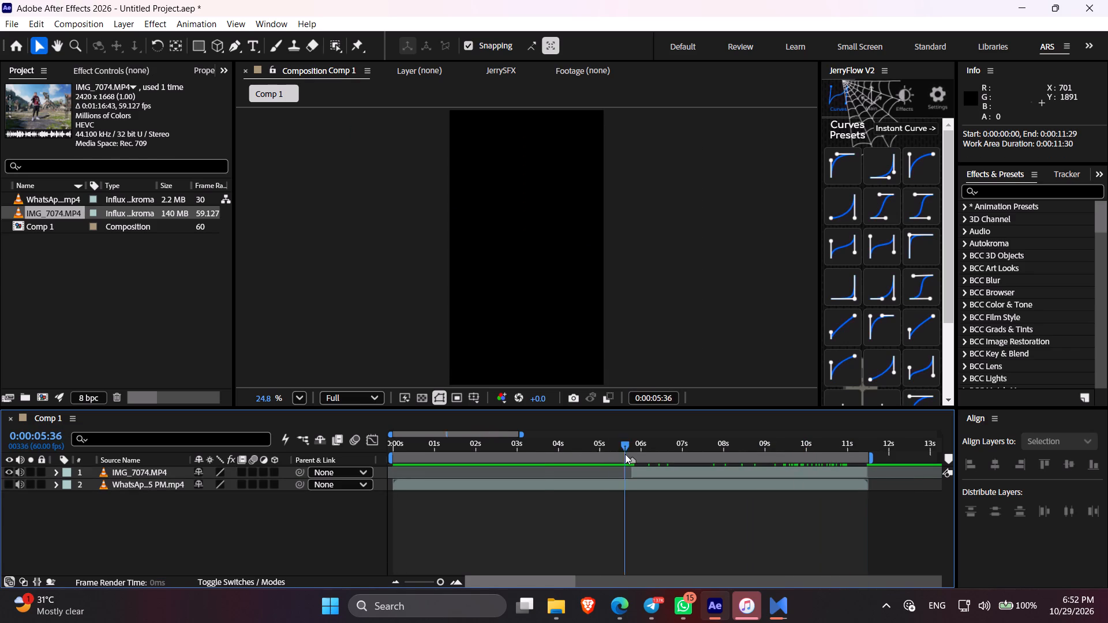
{"action": "left_click_drag", "start_coordinate": [625, 454], "coordinate": [544, 445]}
{"action": "left_click_drag", "start_coordinate": [567, 459], "coordinate": [536, 458]}
{"action": "left_click_drag", "start_coordinate": [589, 455], "coordinate": [526, 441]}
{"action": "left_click_drag", "start_coordinate": [602, 442], "coordinate": [653, 453]}
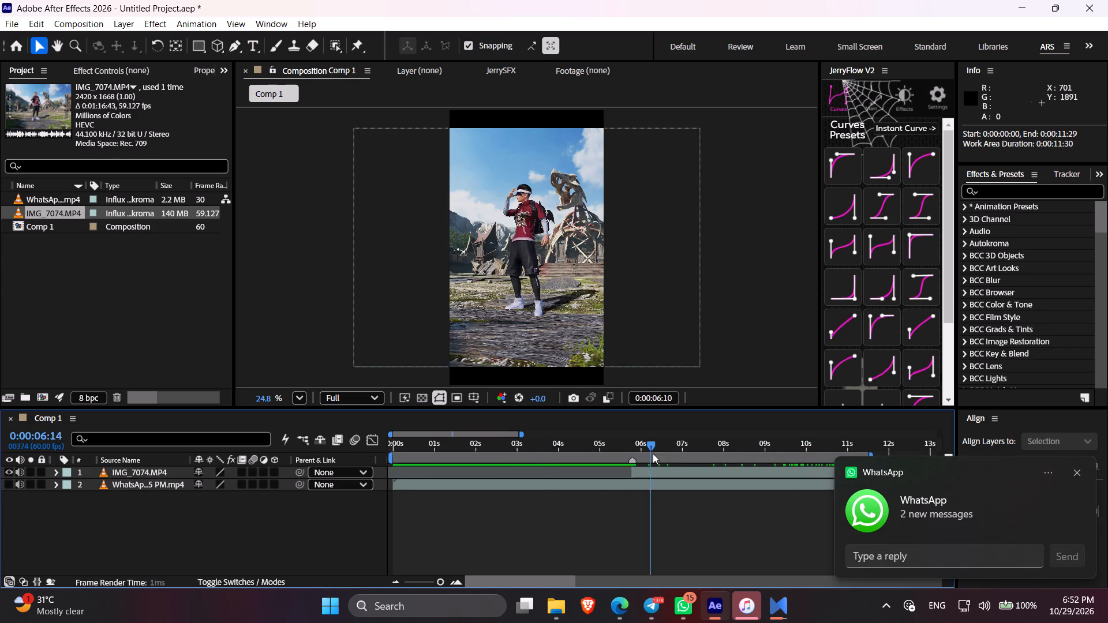
{"action": "left_click_drag", "start_coordinate": [653, 453], "coordinate": [693, 466]}
Scale the IMG_7074.MP4 layer to fit the composition height and deselect it.
{"action": "left_click", "coordinate": [673, 474]}
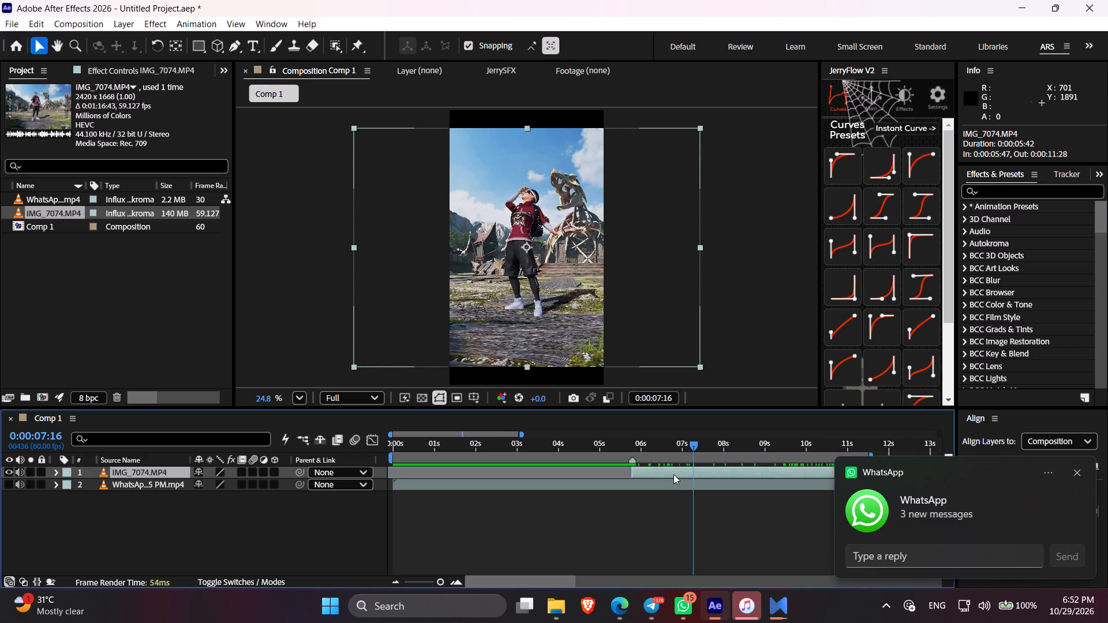
{"action": "key", "text": "ctrl+alt+shift+g"}
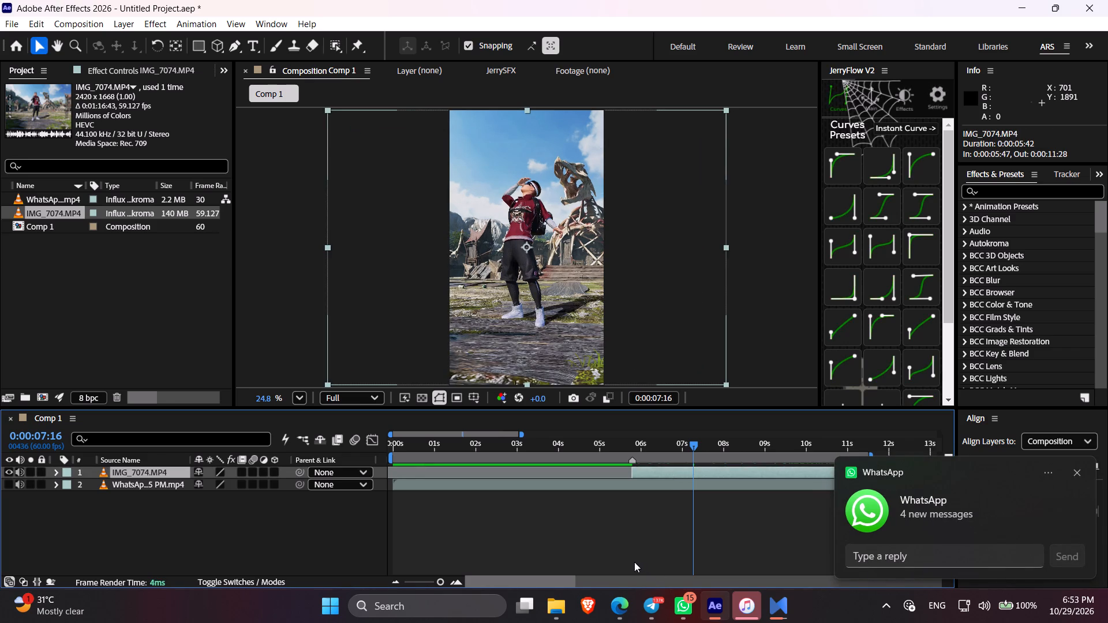
{"action": "left_click", "coordinate": [634, 562]}
Duplicate the IMG_7074.MP4 clip, start the lower copy at 0:00:00:00 and extend its end to the 0:00:05:47 marker.
{"action": "left_click_drag", "start_coordinate": [553, 445], "coordinate": [163, 451]}
{"action": "left_click", "coordinate": [761, 472]}
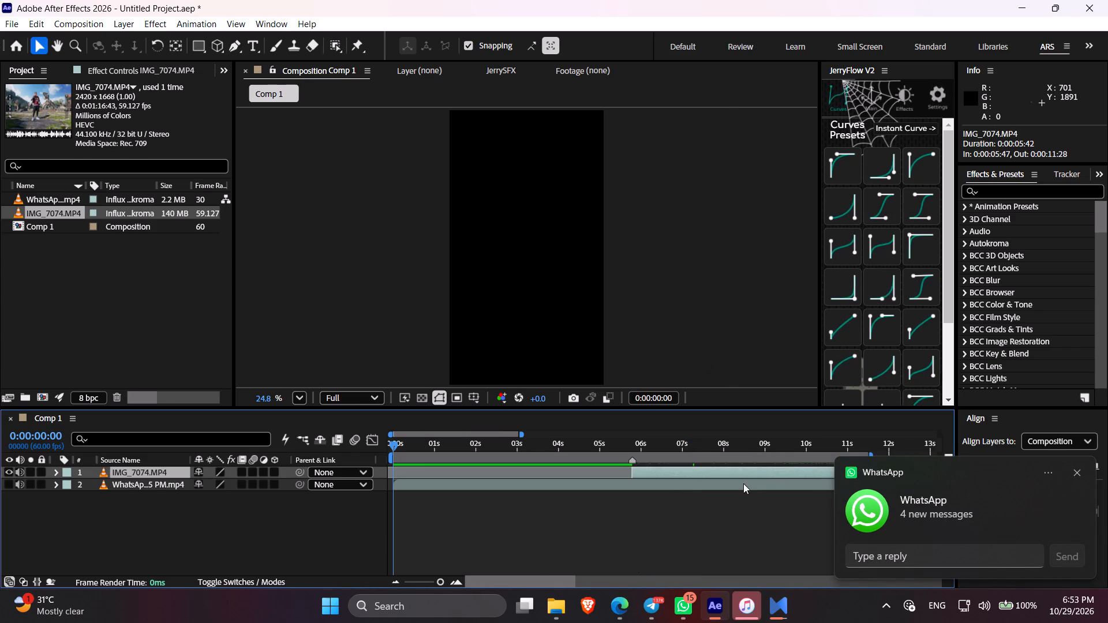
{"action": "key", "text": "ctrl+d"}
{"action": "left_click", "coordinate": [721, 484]}
{"action": "key", "text": "bracketleft"}
{"action": "left_click", "coordinate": [579, 543]}
{"action": "left_click_drag", "start_coordinate": [627, 486], "coordinate": [627, 499]}
Slip the footage inside the first IMG_7074.MP4 clip forward so it plays from about 0:01:10:55 of the source.
{"action": "left_click_drag", "start_coordinate": [774, 482], "coordinate": [304, 468]}
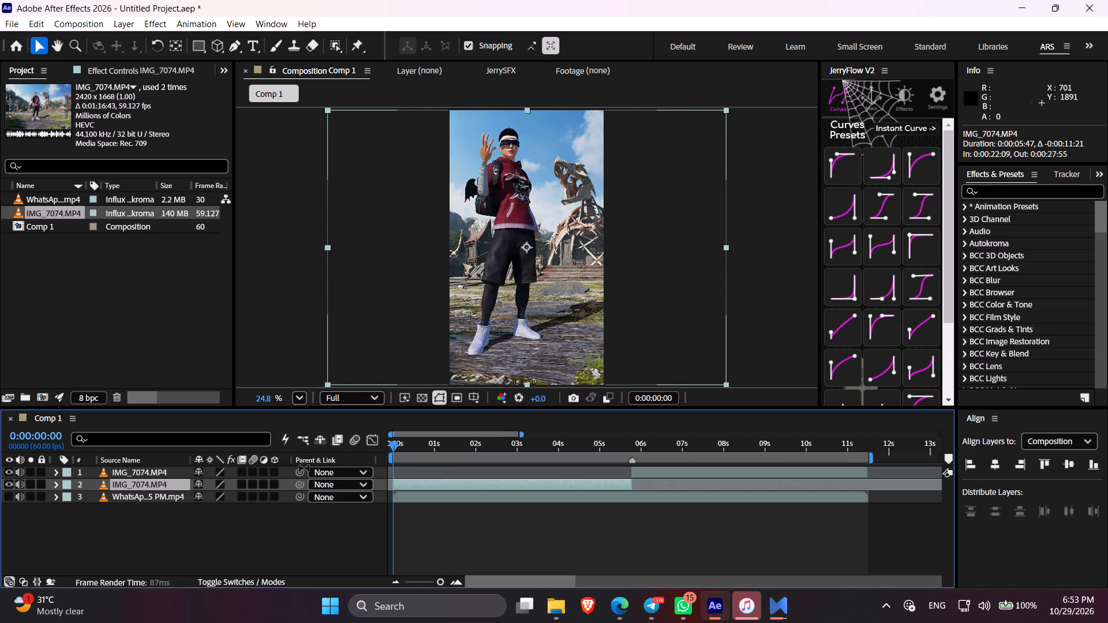
{"action": "left_click_drag", "start_coordinate": [304, 468], "coordinate": [73, 471]}
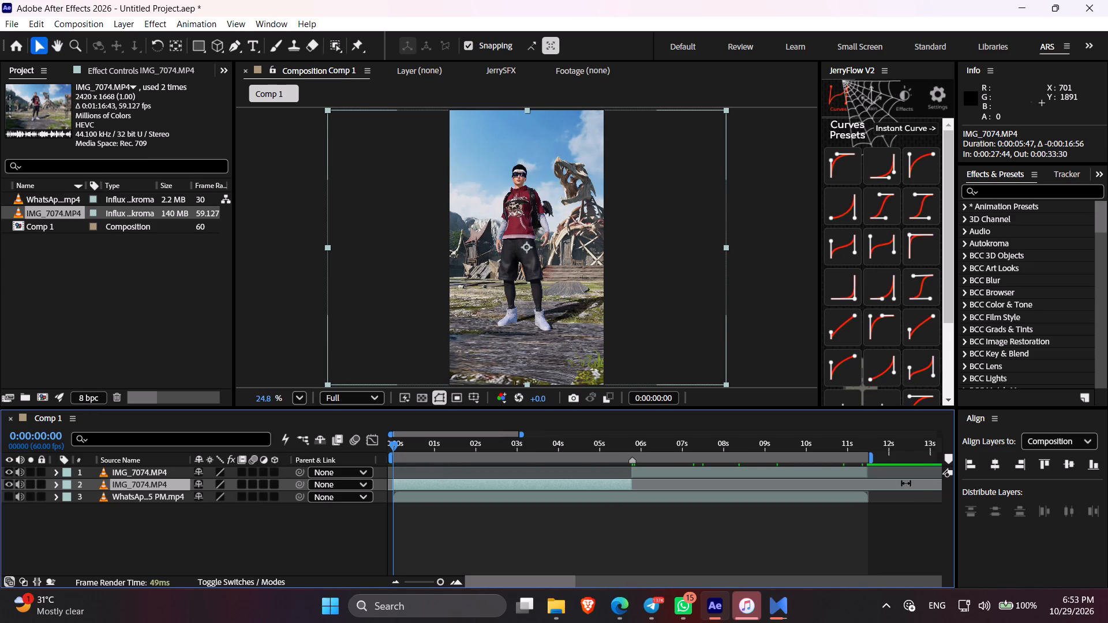
{"action": "left_click_drag", "start_coordinate": [904, 483], "coordinate": [385, 489]}
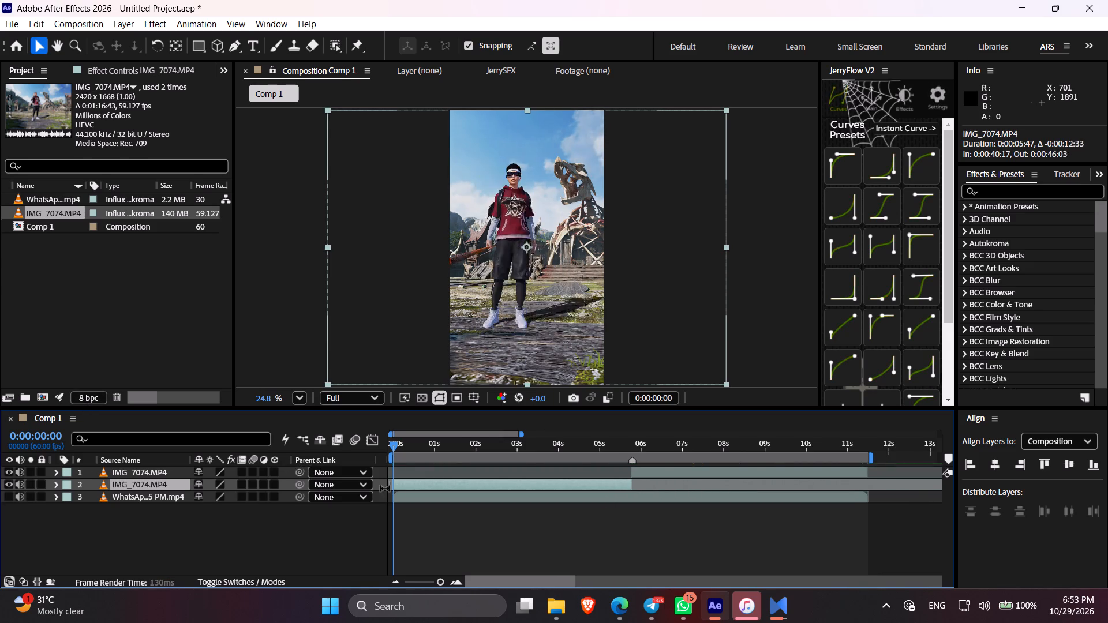
{"action": "left_click_drag", "start_coordinate": [385, 489], "coordinate": [195, 491]}
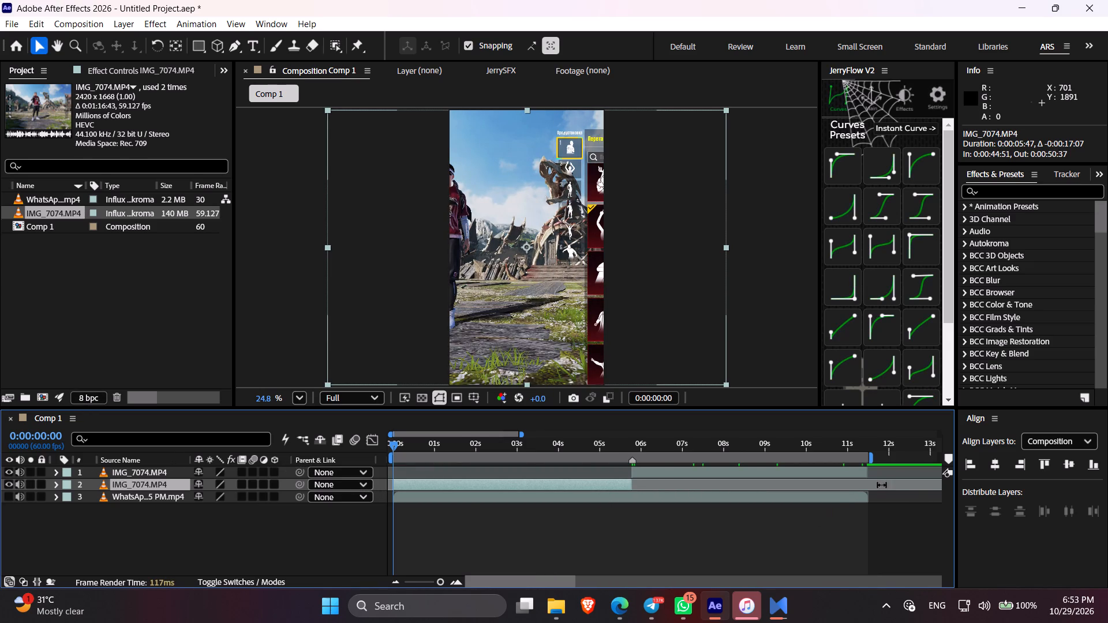
{"action": "left_click_drag", "start_coordinate": [884, 484], "coordinate": [117, 479]}
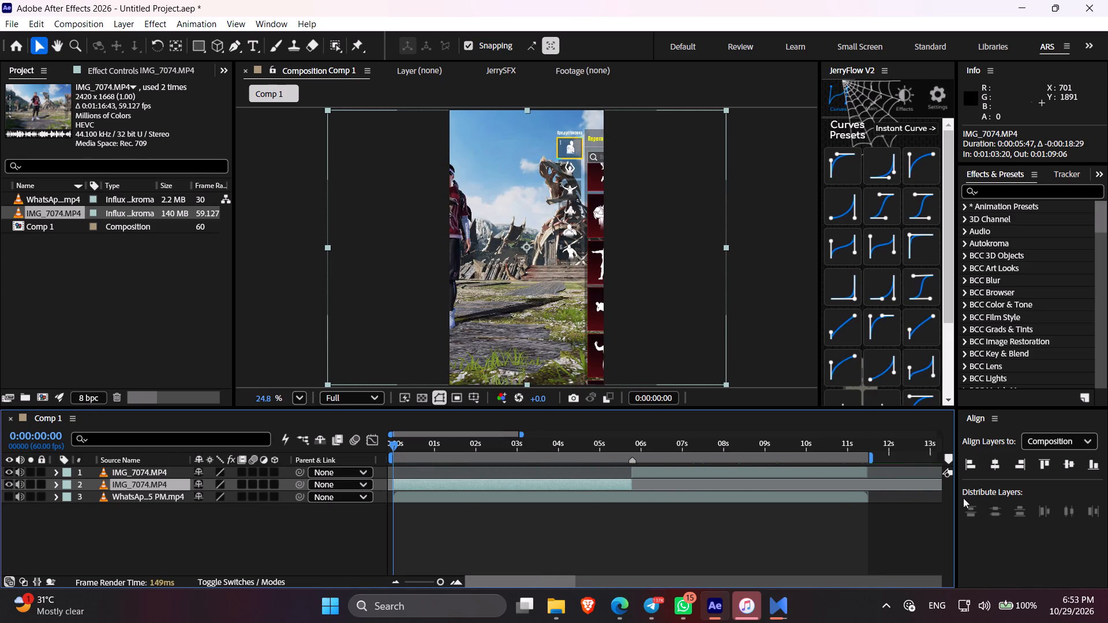
{"action": "left_click_drag", "start_coordinate": [914, 482], "coordinate": [147, 476]}
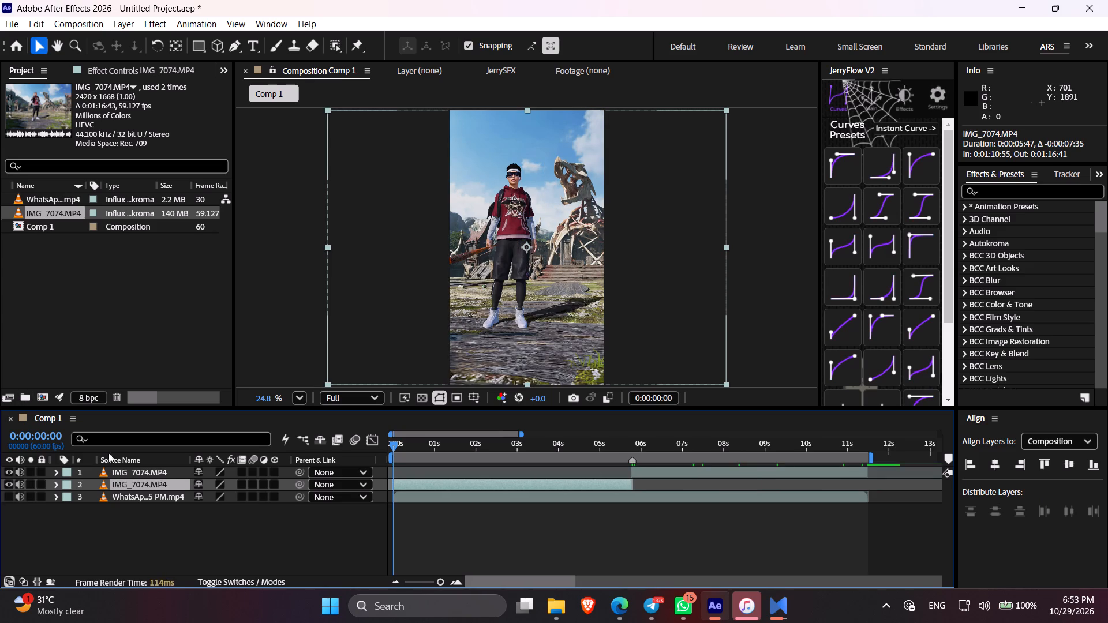
Preview the opening of the first clip and slip its footage back about 16 seconds, to a source in-point of about 0:00:54:54.
{"action": "left_click_drag", "start_coordinate": [419, 444], "coordinate": [464, 451]}
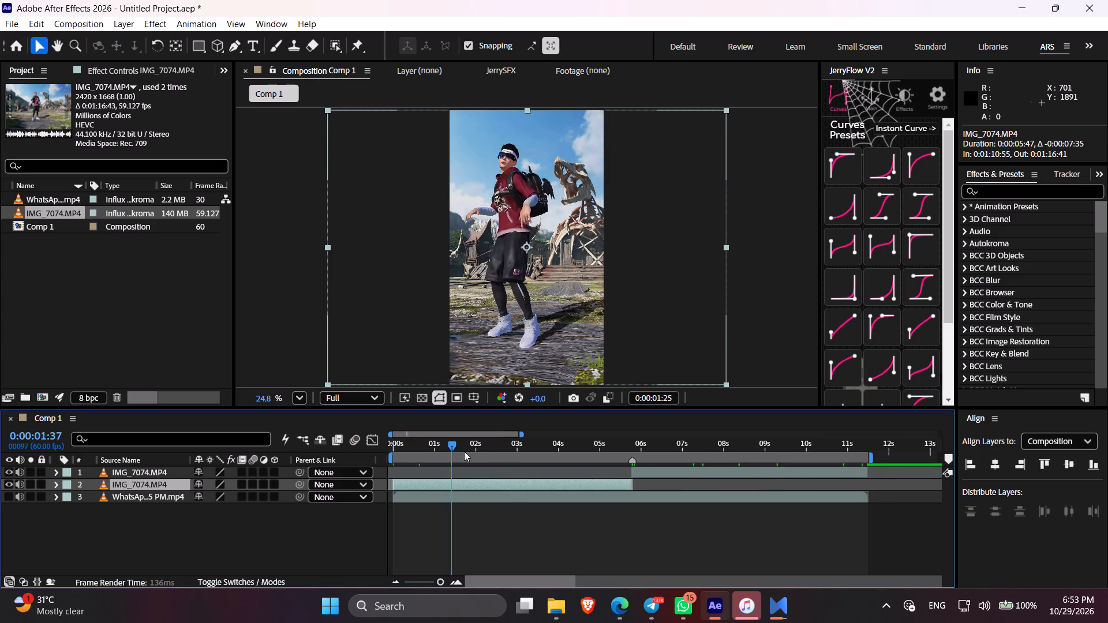
{"action": "left_click_drag", "start_coordinate": [464, 451], "coordinate": [455, 469]}
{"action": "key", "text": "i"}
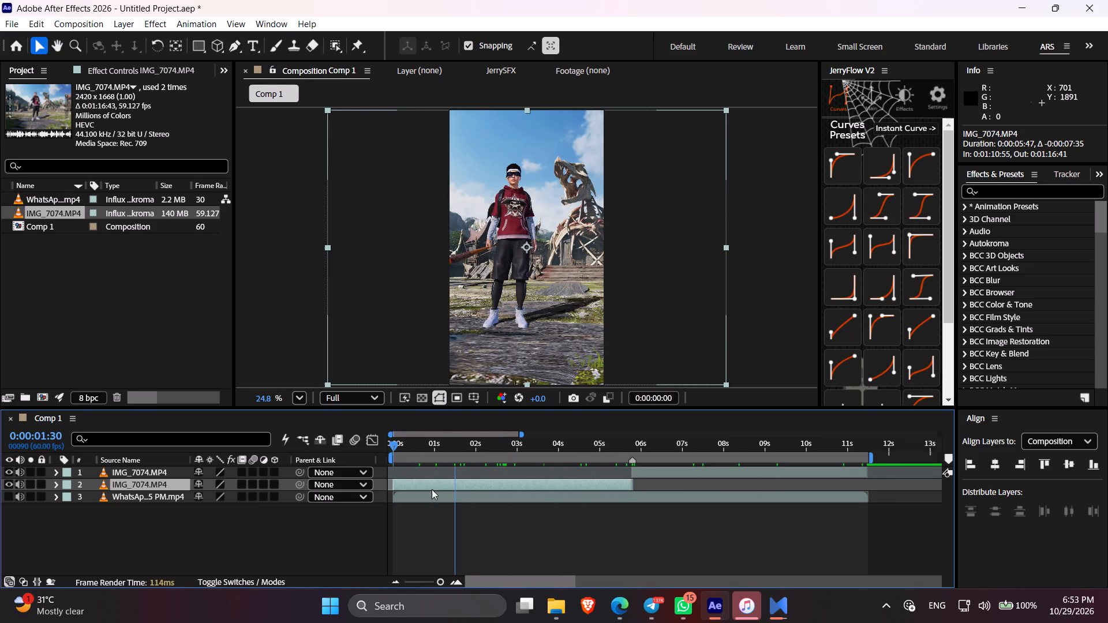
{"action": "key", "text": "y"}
{"action": "left_click_drag", "start_coordinate": [412, 484], "coordinate": [1078, 486]}
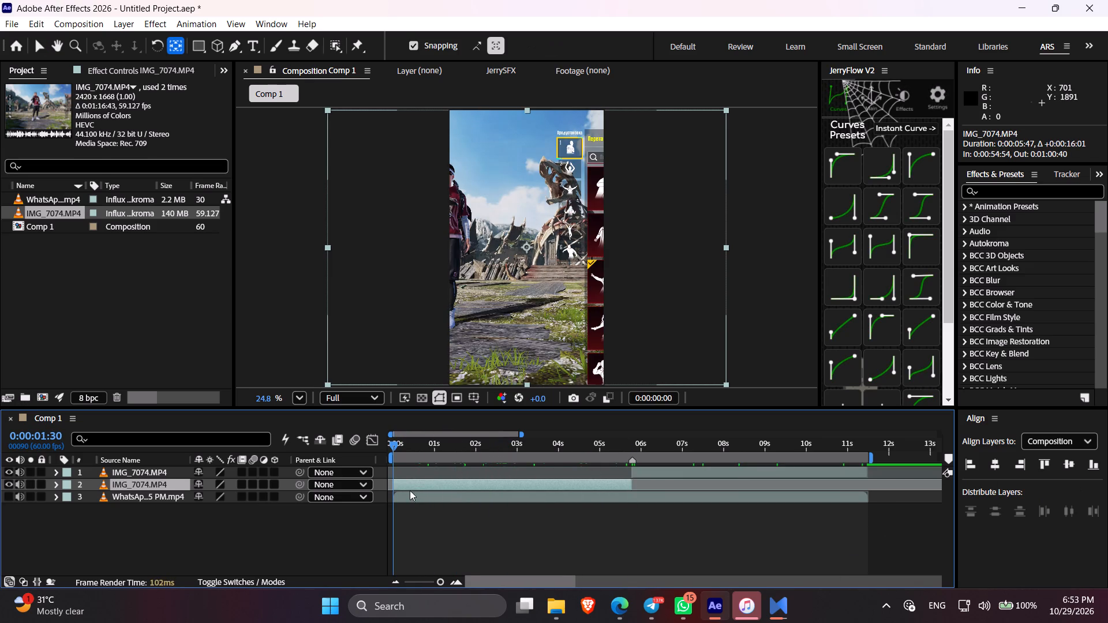
Slip the footage inside the first IMG_7074.MP4 clip (layer 2) so its source starts at about 0:00:00:50.
{"action": "left_click_drag", "start_coordinate": [407, 485], "coordinate": [1107, 479]}
{"action": "left_click_drag", "start_coordinate": [412, 485], "coordinate": [1107, 487]}
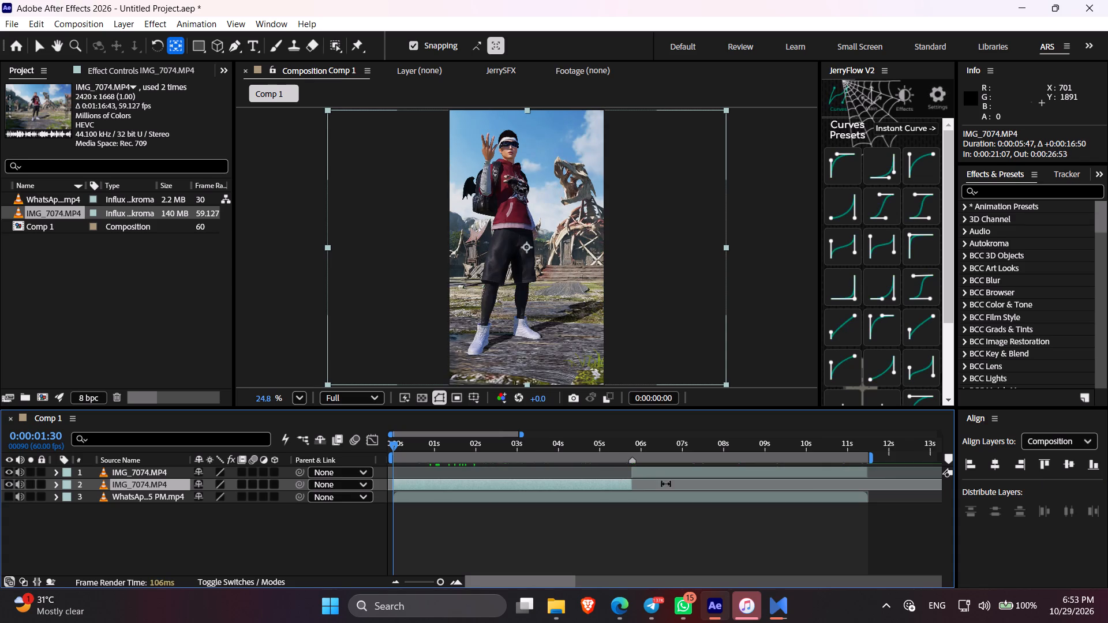
{"action": "left_click_drag", "start_coordinate": [409, 487], "coordinate": [1107, 489]}
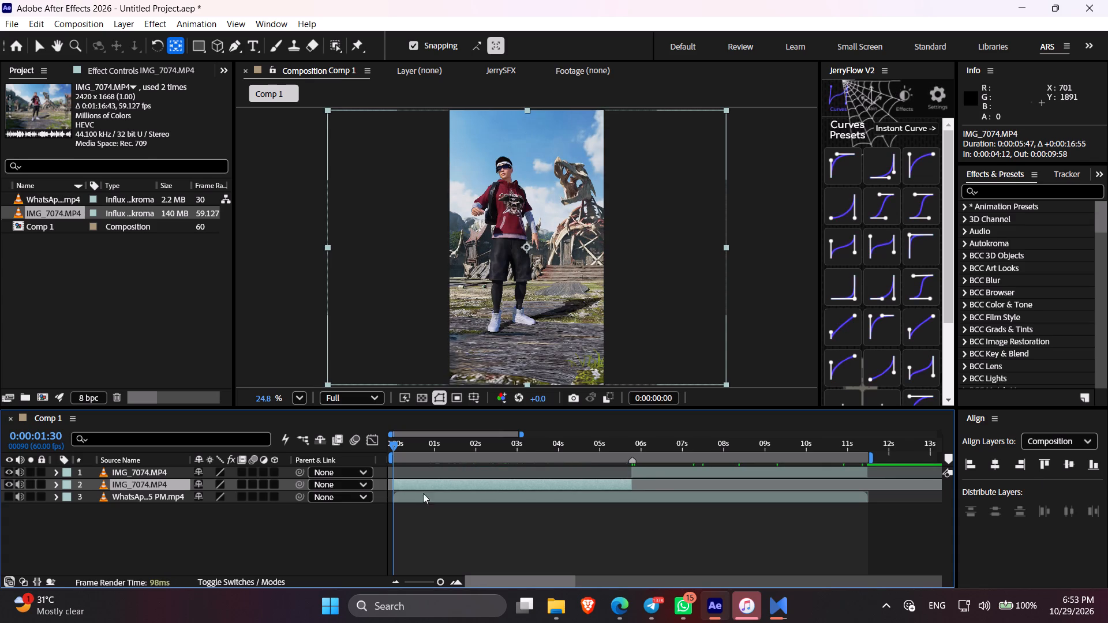
{"action": "left_click_drag", "start_coordinate": [414, 486], "coordinate": [980, 486]}
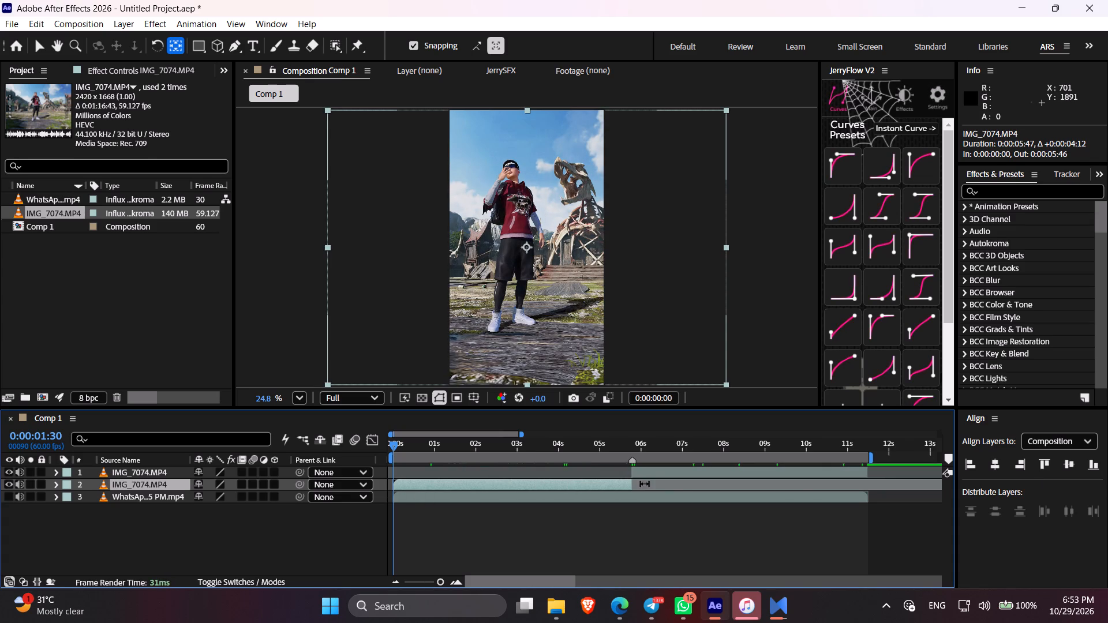
{"action": "left_click_drag", "start_coordinate": [658, 486], "coordinate": [681, 490]}
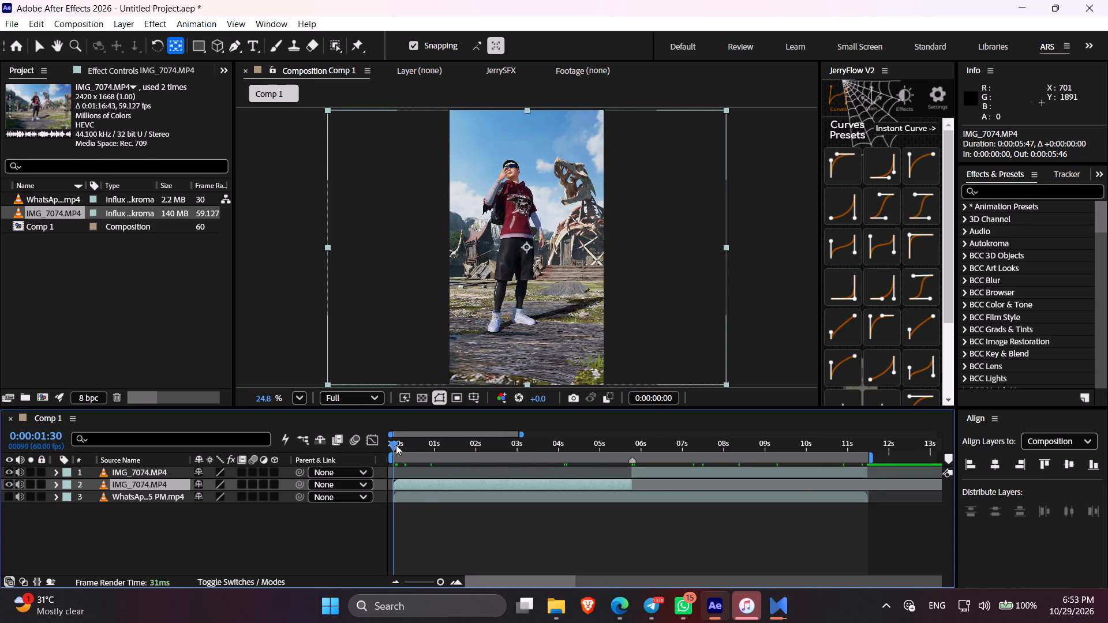
{"action": "left_click_drag", "start_coordinate": [396, 445], "coordinate": [609, 489]}
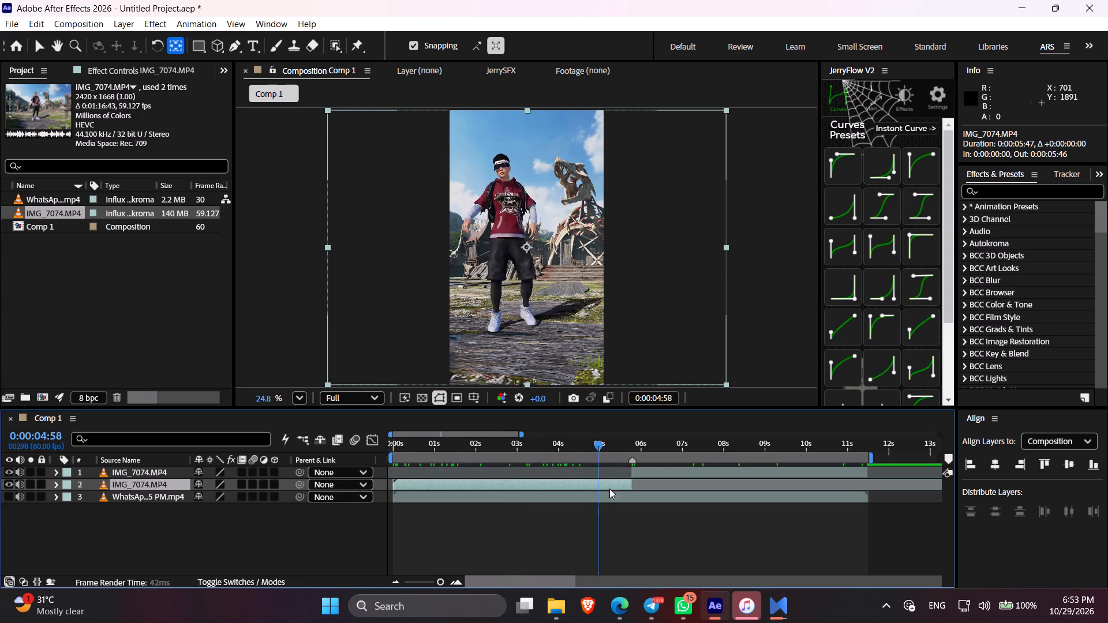
{"action": "left_click_drag", "start_coordinate": [609, 489], "coordinate": [631, 498]}
{"action": "key", "text": "i"}
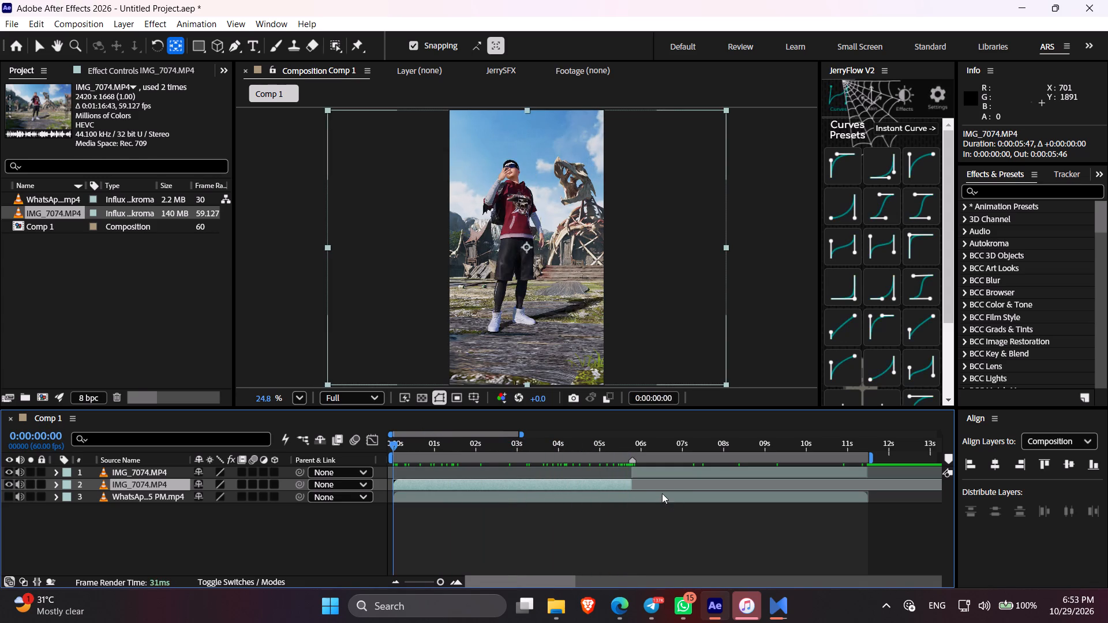
{"action": "key", "text": "o"}
{"action": "left_click_drag", "start_coordinate": [660, 484], "coordinate": [624, 481]}
{"action": "key", "text": "i"}
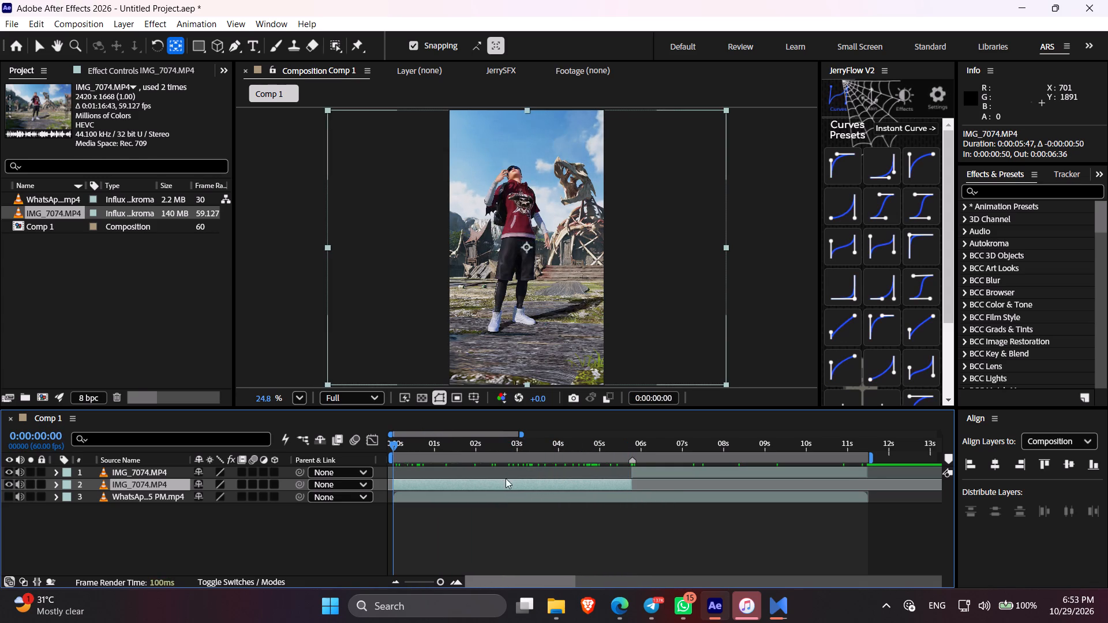
Scrub through the first IMG_7074.MP4 clip from its start to just past the cut to review the slipped footage.
{"action": "left_click_drag", "start_coordinate": [392, 448], "coordinate": [470, 486]}
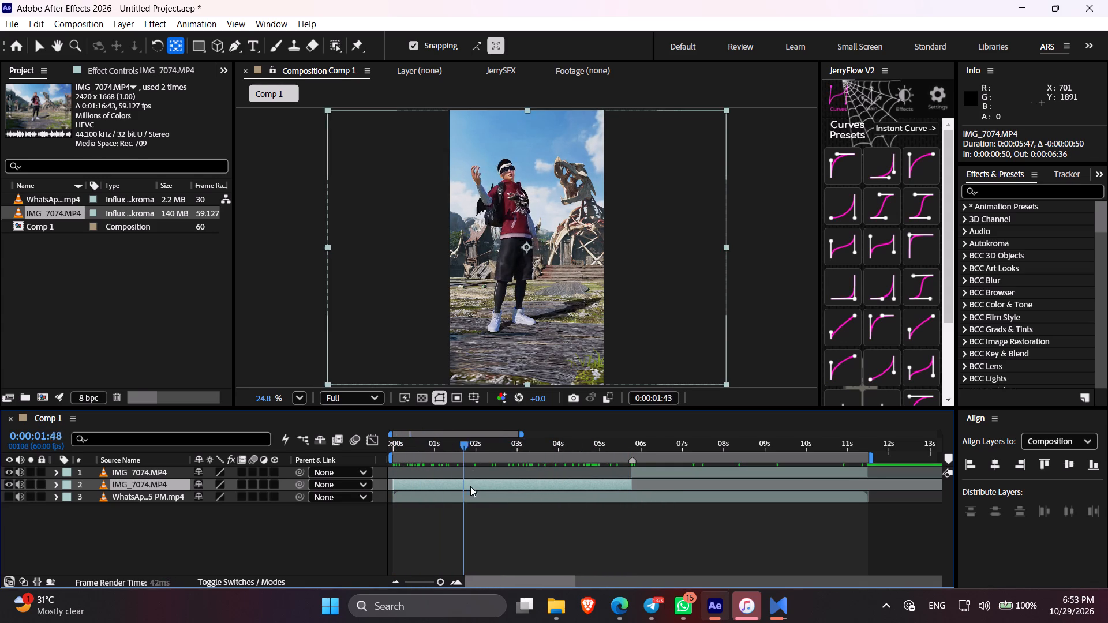
{"action": "left_click_drag", "start_coordinate": [470, 486], "coordinate": [590, 527]}
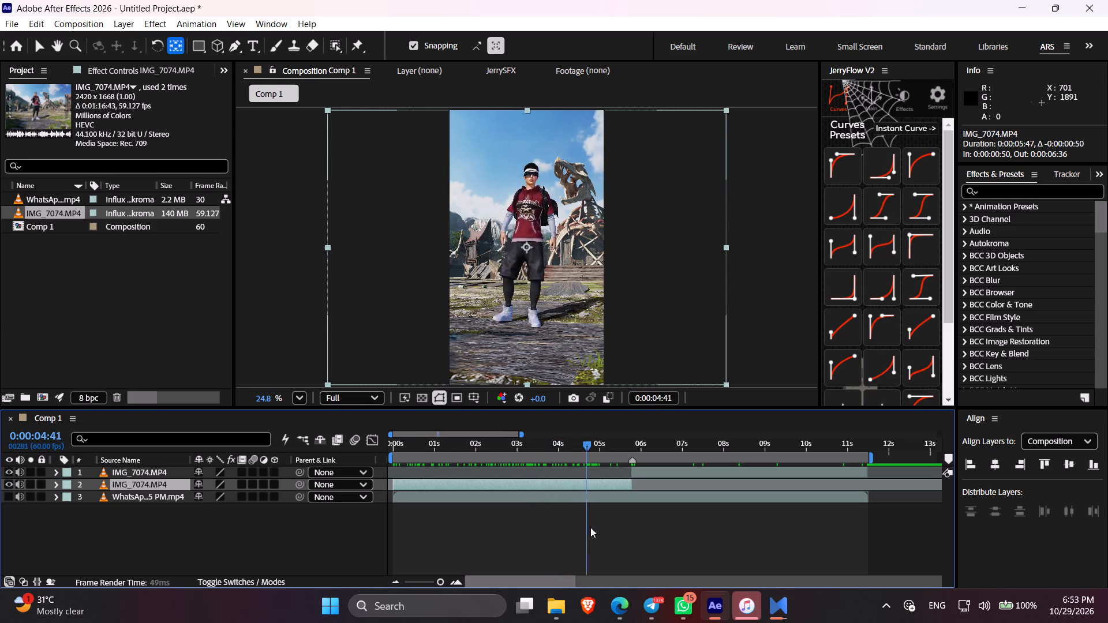
{"action": "left_click_drag", "start_coordinate": [590, 527], "coordinate": [631, 538]}
{"action": "key", "text": "i"}
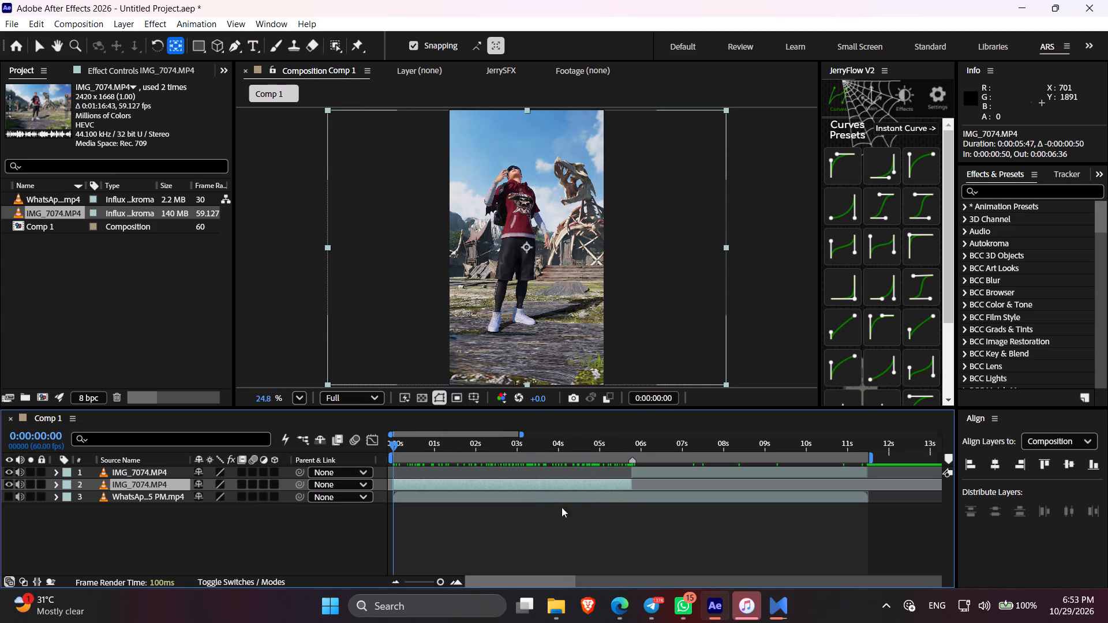
{"action": "left_click_drag", "start_coordinate": [529, 448], "coordinate": [630, 475]}
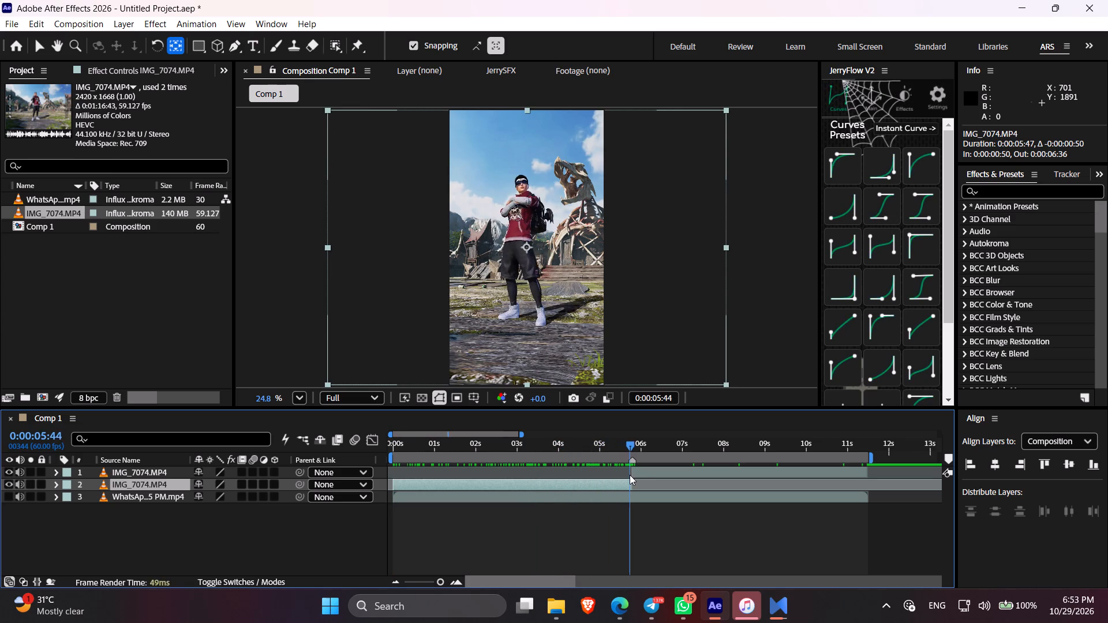
{"action": "left_click_drag", "start_coordinate": [630, 475], "coordinate": [655, 485]}
Save the project in the After Effects 2026 Projects folder as "rajput 3rd edit short reel".
{"action": "left_click", "coordinate": [645, 528]}
{"action": "key", "text": "ctrl+s"}
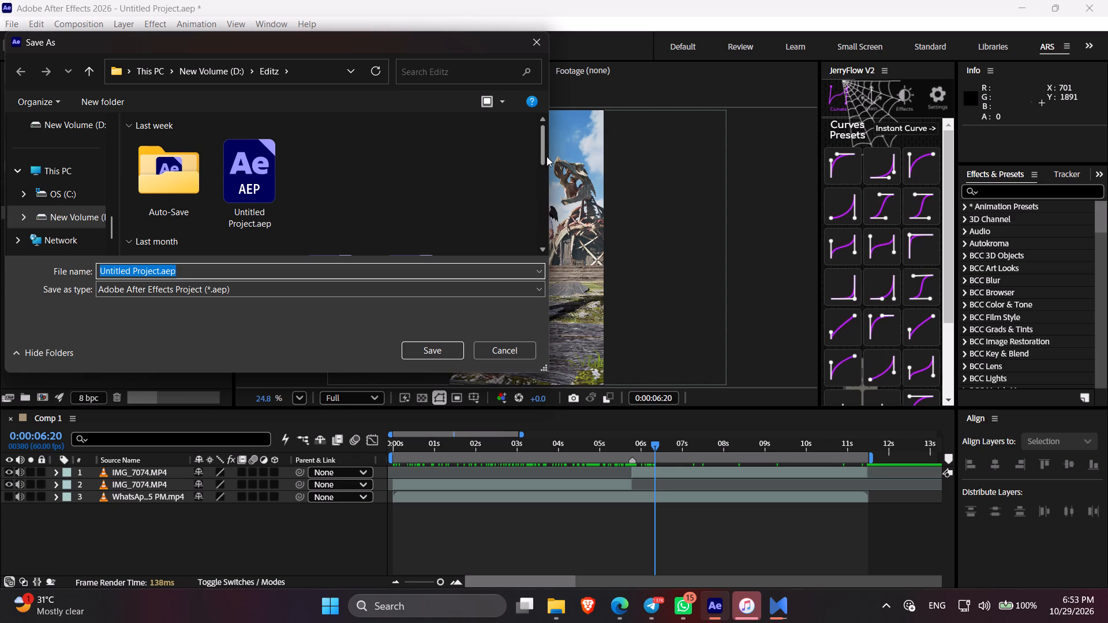
{"action": "left_click", "coordinate": [546, 156]}
{"action": "left_click_drag", "start_coordinate": [544, 152], "coordinate": [541, 143]}
{"action": "scroll", "coordinate": [51, 175], "scroll_direction": "up", "scroll_amount": 1}
{"action": "left_click_drag", "start_coordinate": [115, 213], "coordinate": [110, 193]}
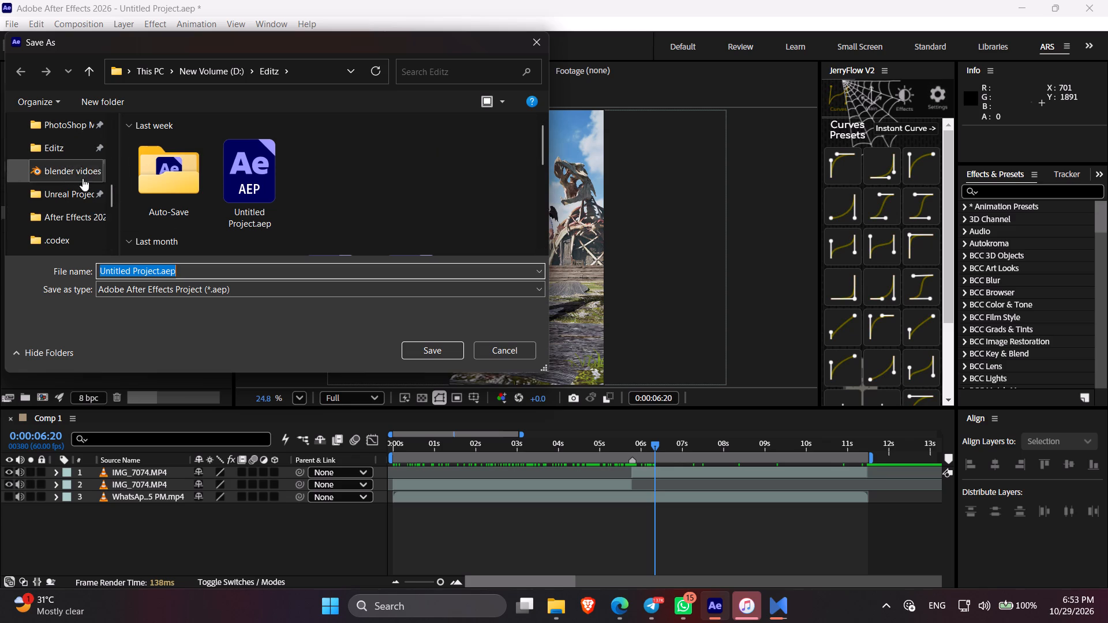
{"action": "left_click", "coordinate": [110, 194]}
{"action": "left_click", "coordinate": [80, 190]}
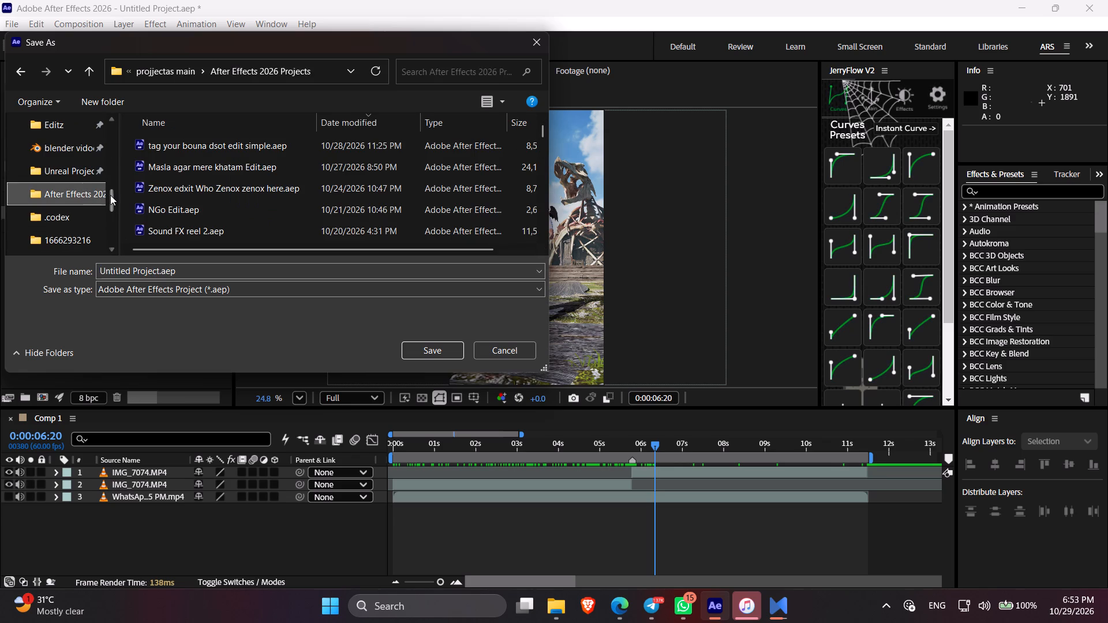
{"action": "left_click", "coordinate": [213, 270]}
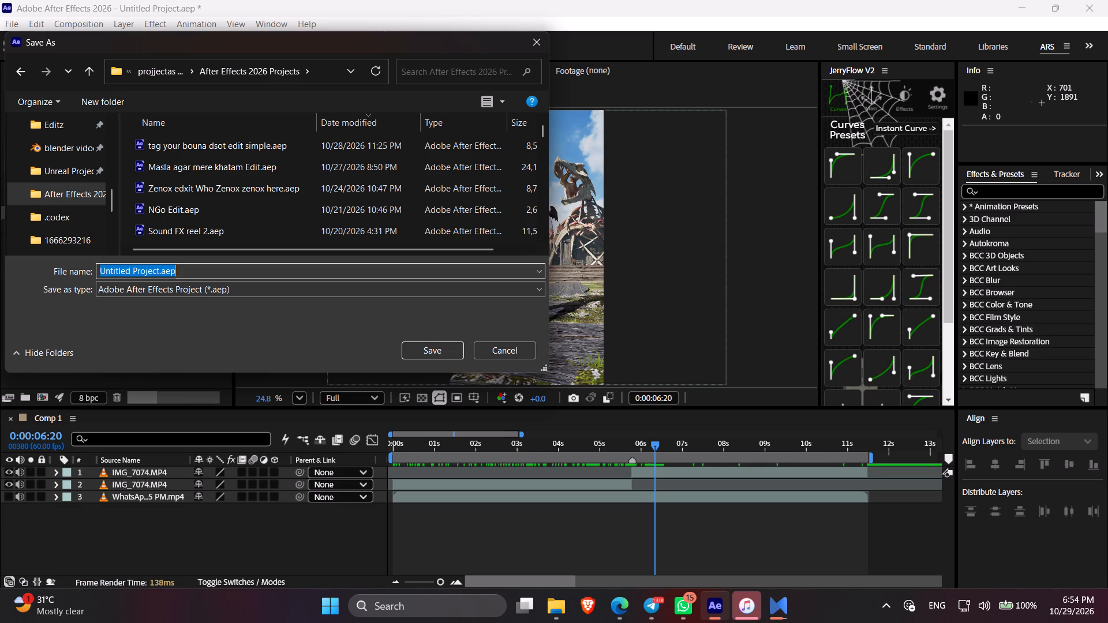
Save the project in the After Effects 2026 Projects folder as "rajput 3rd edit short reel".
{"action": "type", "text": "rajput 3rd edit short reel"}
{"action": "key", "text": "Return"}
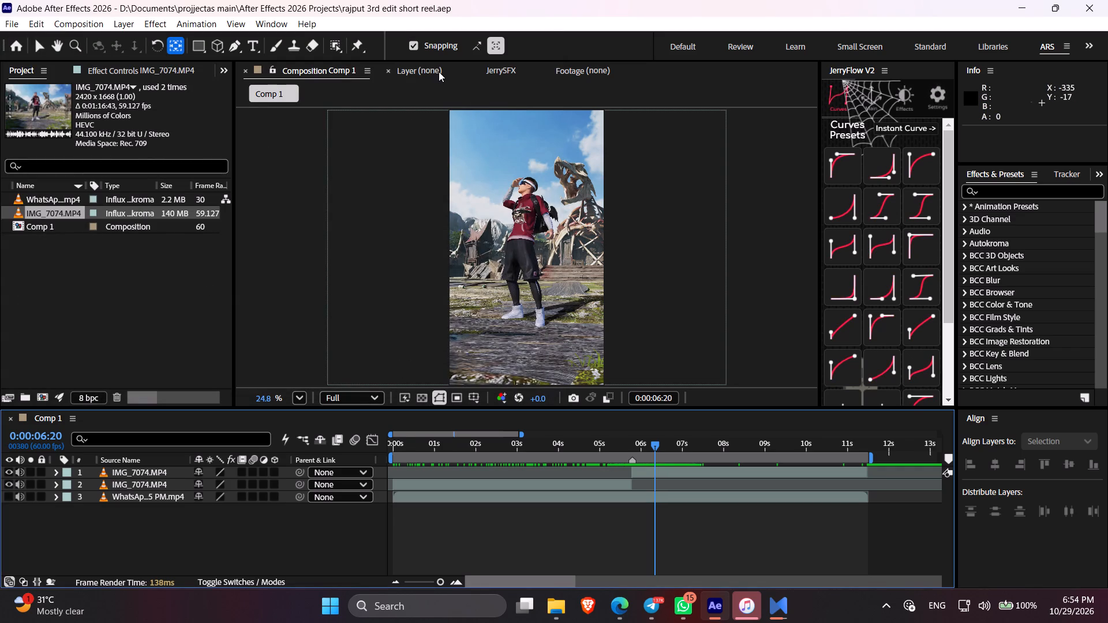
Interpret the IMG_7074.MP4 source footage at 60 frames per second.
{"action": "left_click_drag", "start_coordinate": [668, 450], "coordinate": [480, 452]}
{"action": "left_click", "coordinate": [488, 486]}
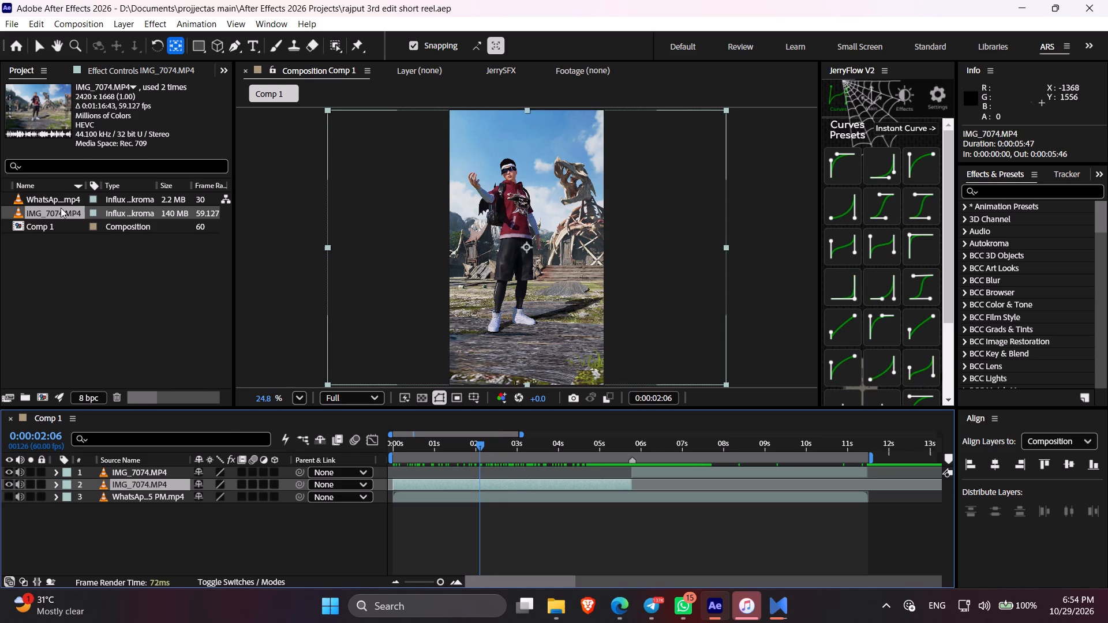
{"action": "right_click", "coordinate": [61, 208]}
{"action": "left_click", "coordinate": [296, 335]}
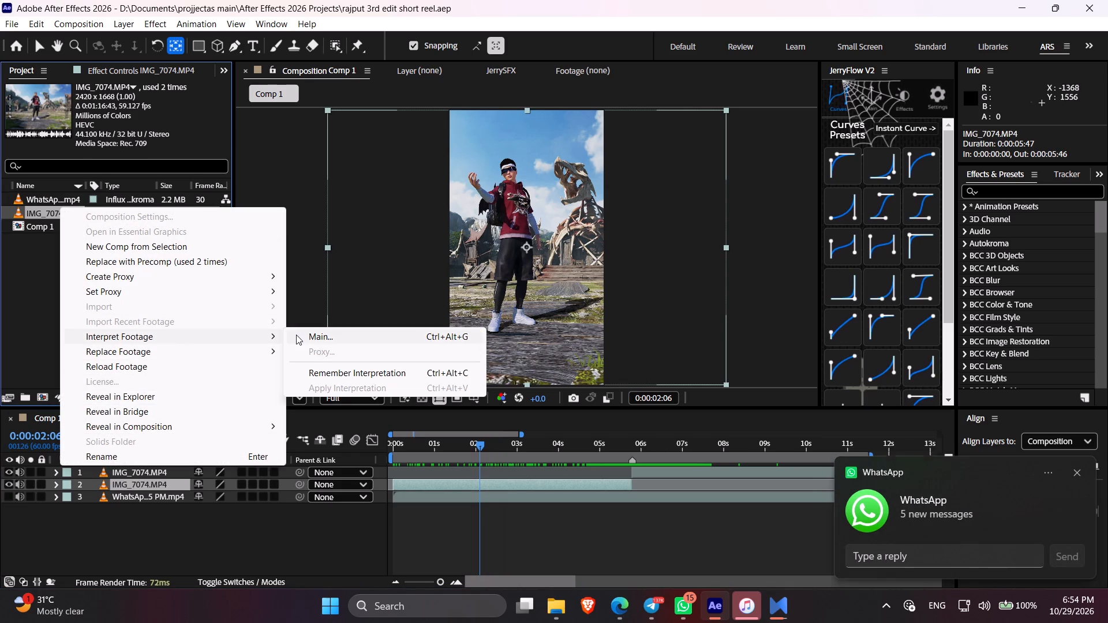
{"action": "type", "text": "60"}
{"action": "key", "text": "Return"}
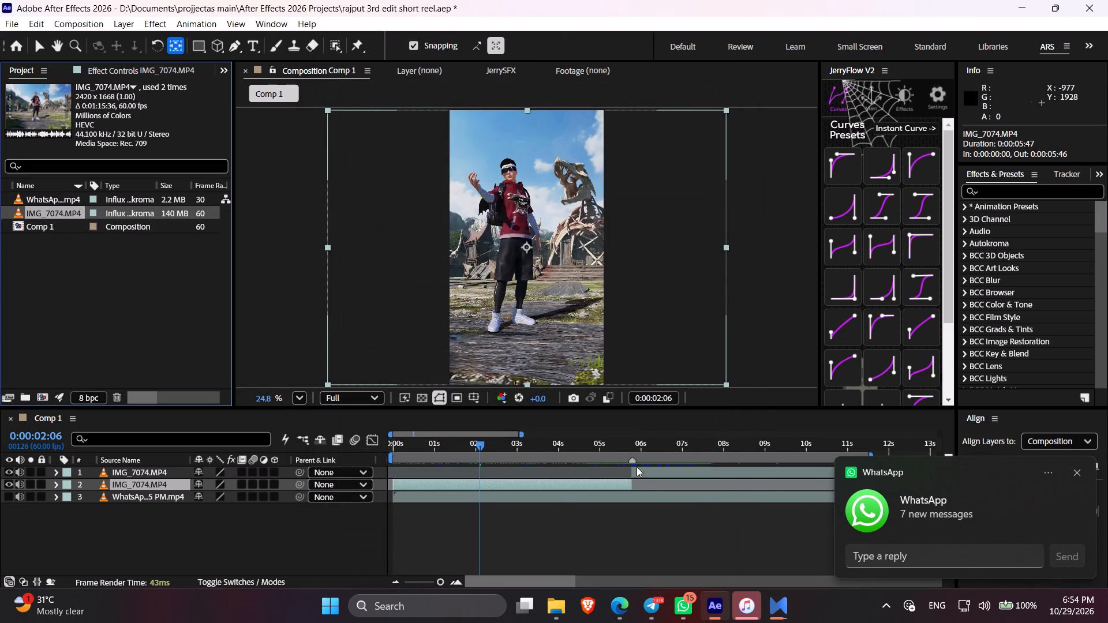
Check the cut between the two IMG_7074.MP4 clips at their in and out points, scrubbing through the start of the second clip.
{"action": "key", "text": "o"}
{"action": "left_click_drag", "start_coordinate": [663, 521], "coordinate": [657, 521]}
{"action": "left_click", "coordinate": [628, 486]}
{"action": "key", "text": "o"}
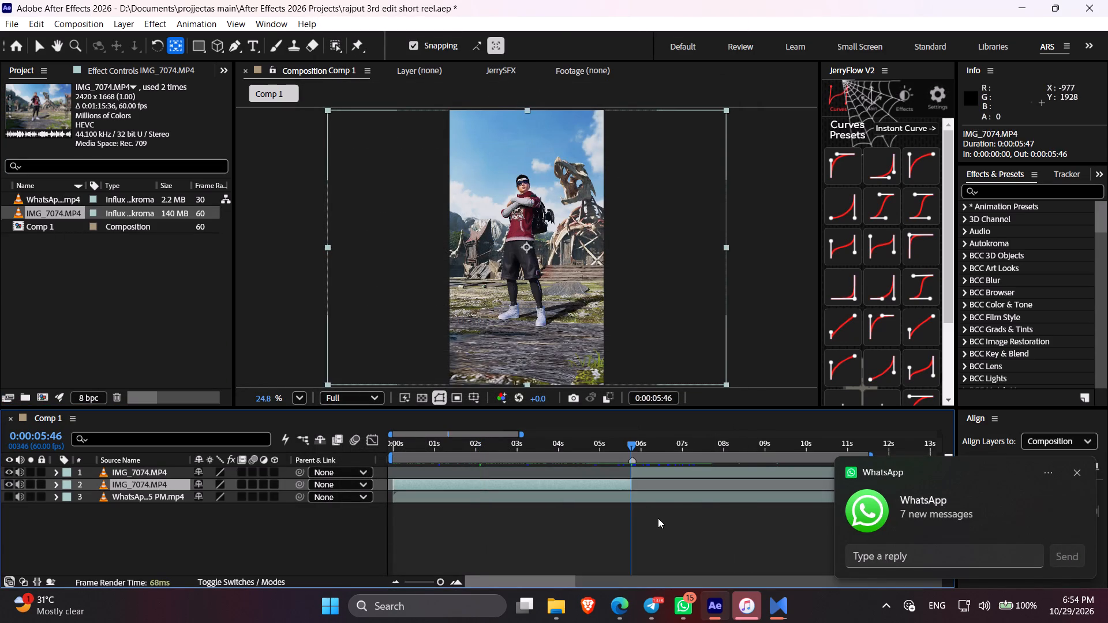
{"action": "left_click", "coordinate": [660, 527]}
{"action": "left_click", "coordinate": [666, 475]}
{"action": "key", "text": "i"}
{"action": "left_click_drag", "start_coordinate": [639, 448], "coordinate": [658, 453]}
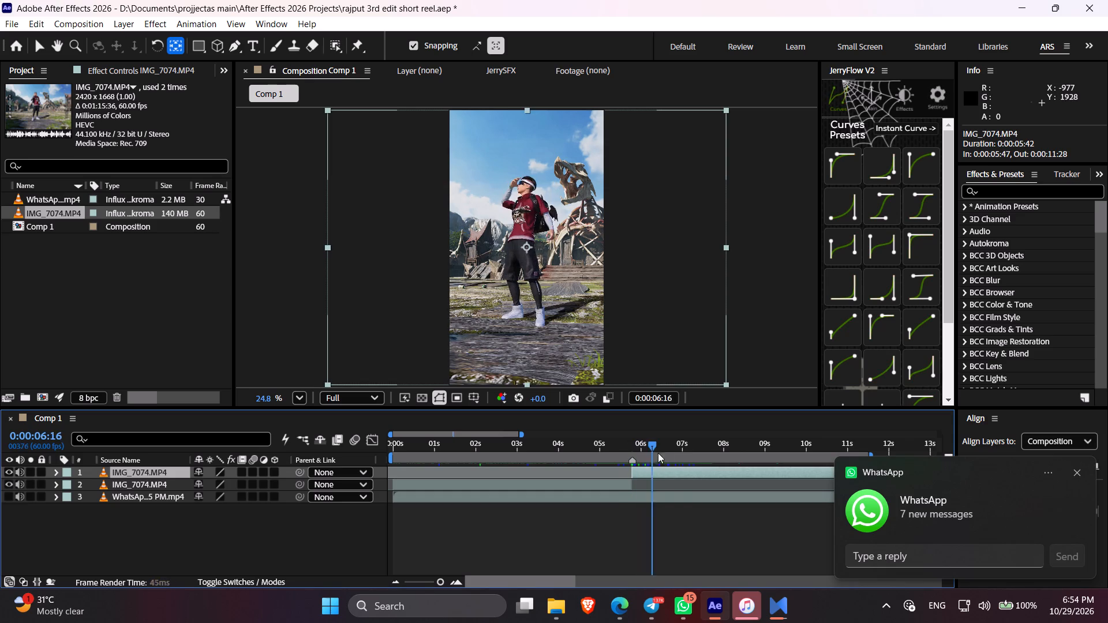
{"action": "left_click_drag", "start_coordinate": [658, 453], "coordinate": [682, 460]}
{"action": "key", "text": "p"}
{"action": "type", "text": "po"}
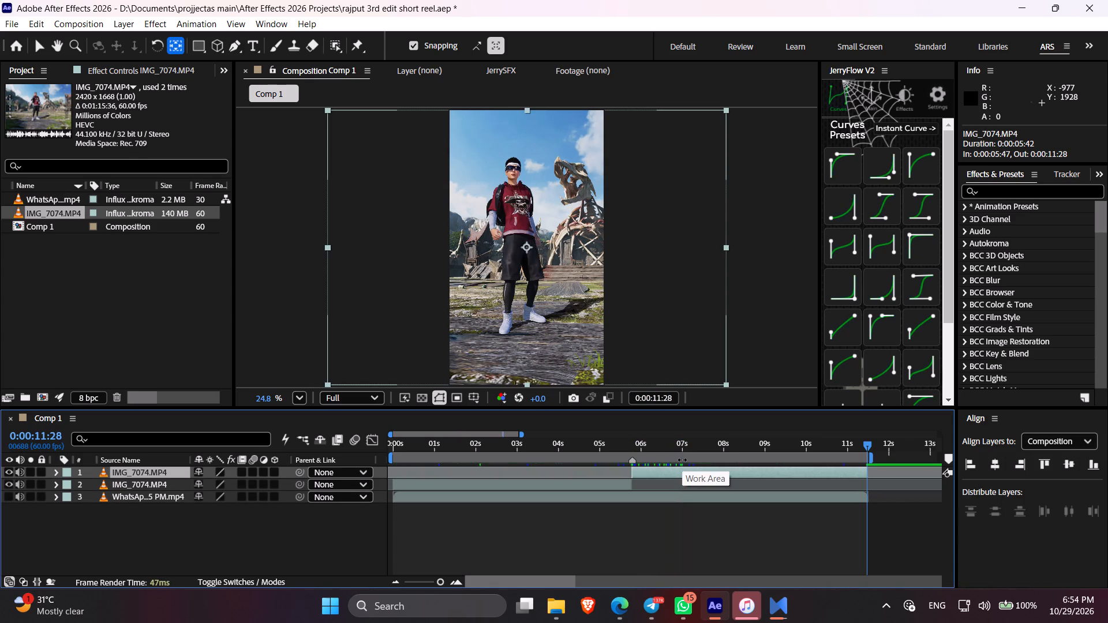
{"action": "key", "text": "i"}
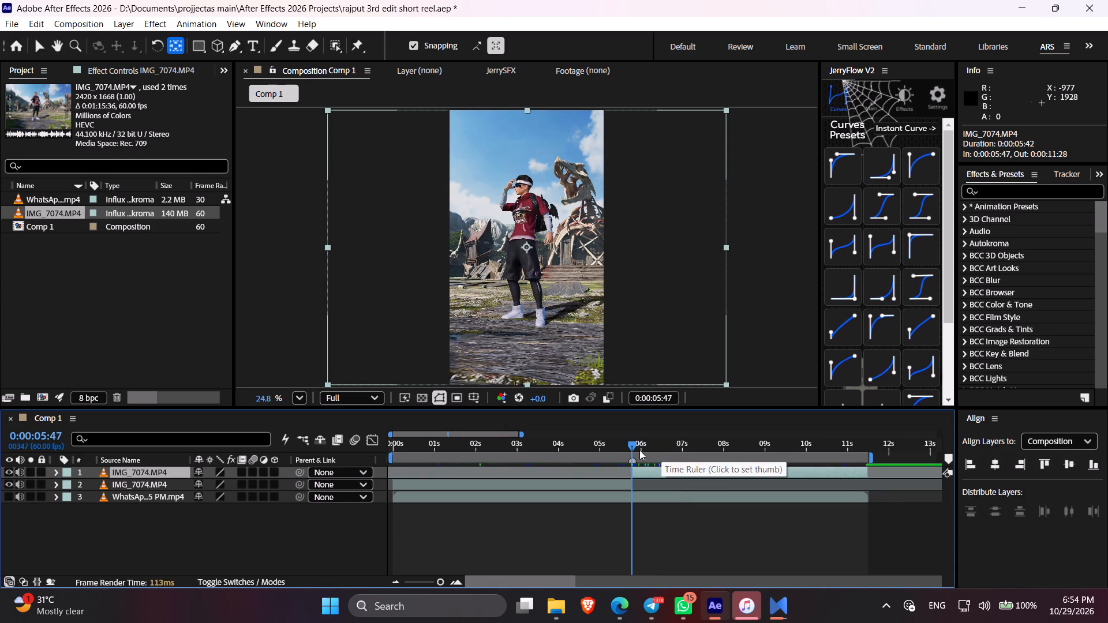
{"action": "left_click_drag", "start_coordinate": [632, 448], "coordinate": [678, 457]}
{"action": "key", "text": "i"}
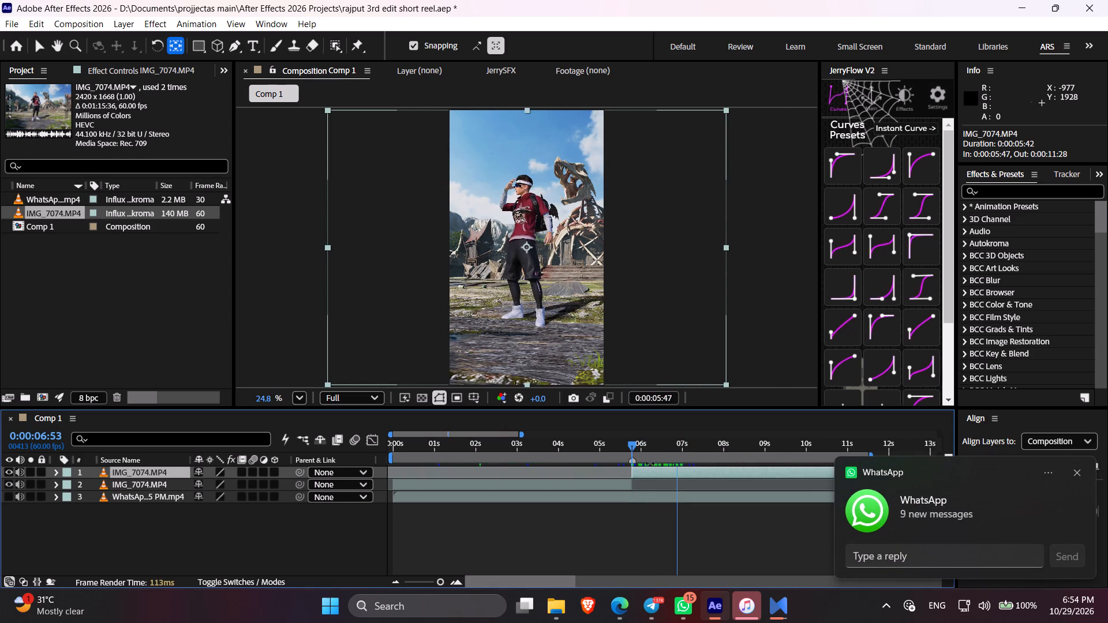
Slip the footage inside the second IMG_7074.MP4 clip (layer 1) so its source starts at about 0:00:10:26.
{"action": "left_click_drag", "start_coordinate": [597, 473], "coordinate": [624, 476]}
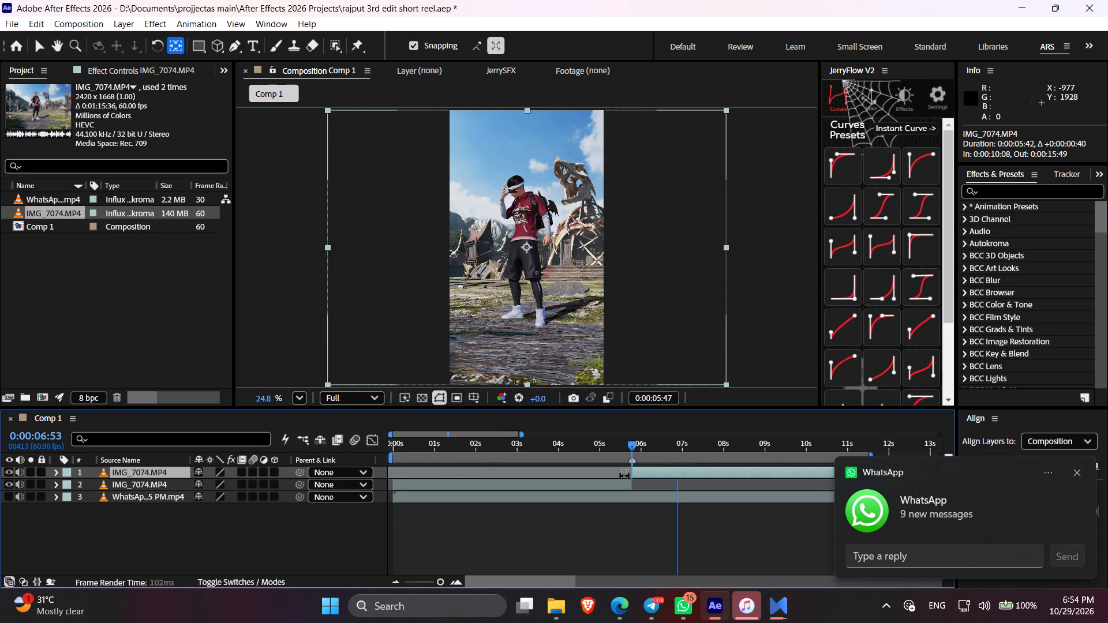
{"action": "left_click_drag", "start_coordinate": [624, 476], "coordinate": [612, 474]}
Open the first IMG_7074.MP4 clip (layer 2) at its start and cut out the standing character with an Object Matte over transparency.
{"action": "left_click_drag", "start_coordinate": [617, 446], "coordinate": [513, 441]}
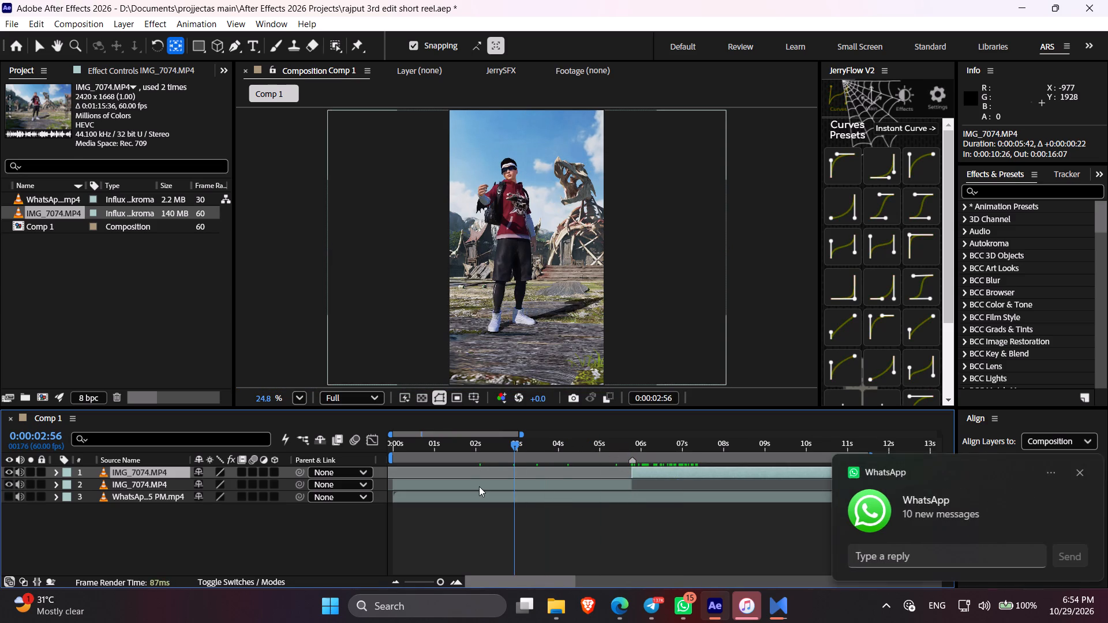
{"action": "double_click", "coordinate": [479, 487]}
{"action": "type", "text": "iv"}
{"action": "double_click", "coordinate": [478, 482]}
{"action": "left_click", "coordinate": [334, 45]}
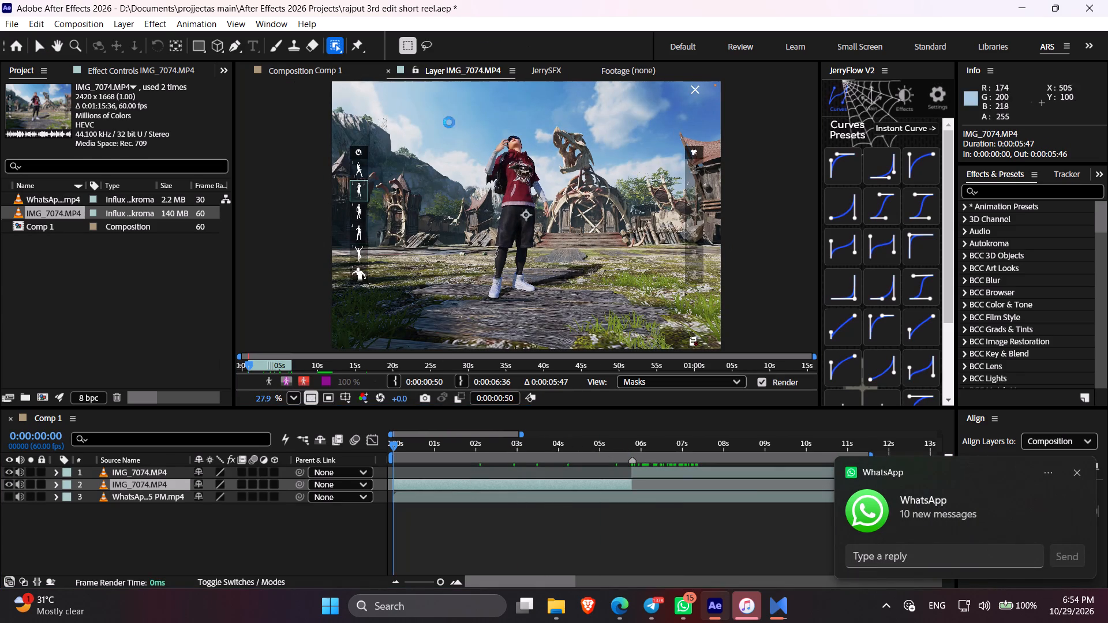
{"action": "left_click", "coordinate": [521, 192]}
{"action": "left_click", "coordinate": [287, 380]}
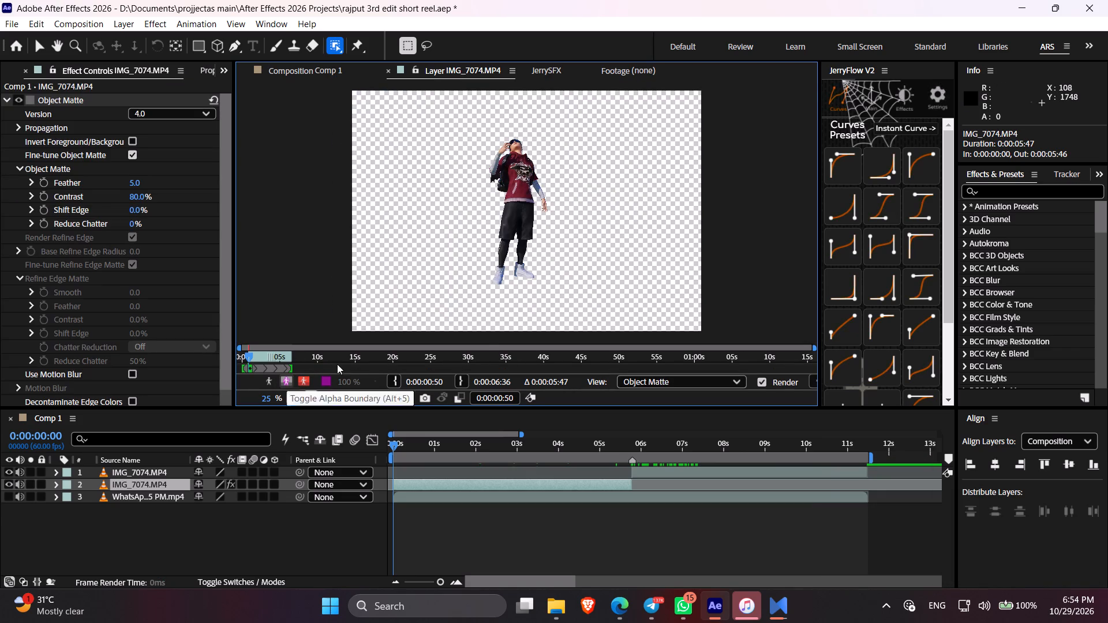
Examine the character's cutout up close and try to play the matte through the clip.
{"action": "scroll", "coordinate": [601, 202], "scroll_direction": "down", "scroll_amount": 4}
{"action": "scroll", "coordinate": [601, 202], "scroll_direction": "up", "scroll_amount": 3}
{"action": "scroll", "coordinate": [601, 202], "scroll_direction": "down", "scroll_amount": 1}
{"action": "scroll", "coordinate": [601, 202], "scroll_direction": "up", "scroll_amount": 4}
{"action": "scroll", "coordinate": [530, 220], "scroll_direction": "down", "scroll_amount": 3}
{"action": "scroll", "coordinate": [531, 220], "scroll_direction": "up", "scroll_amount": 2}
{"action": "scroll", "coordinate": [531, 220], "scroll_direction": "down", "scroll_amount": 4}
{"action": "scroll", "coordinate": [531, 220], "scroll_direction": "up", "scroll_amount": 3}
{"action": "scroll", "coordinate": [531, 220], "scroll_direction": "down", "scroll_amount": 3}
{"action": "scroll", "coordinate": [531, 220], "scroll_direction": "up", "scroll_amount": 3}
{"action": "scroll", "coordinate": [531, 220], "scroll_direction": "down", "scroll_amount": 2}
{"action": "scroll", "coordinate": [531, 220], "scroll_direction": "up", "scroll_amount": 2}
{"action": "scroll", "coordinate": [531, 220], "scroll_direction": "down", "scroll_amount": 2}
{"action": "scroll", "coordinate": [531, 220], "scroll_direction": "up", "scroll_amount": 6}
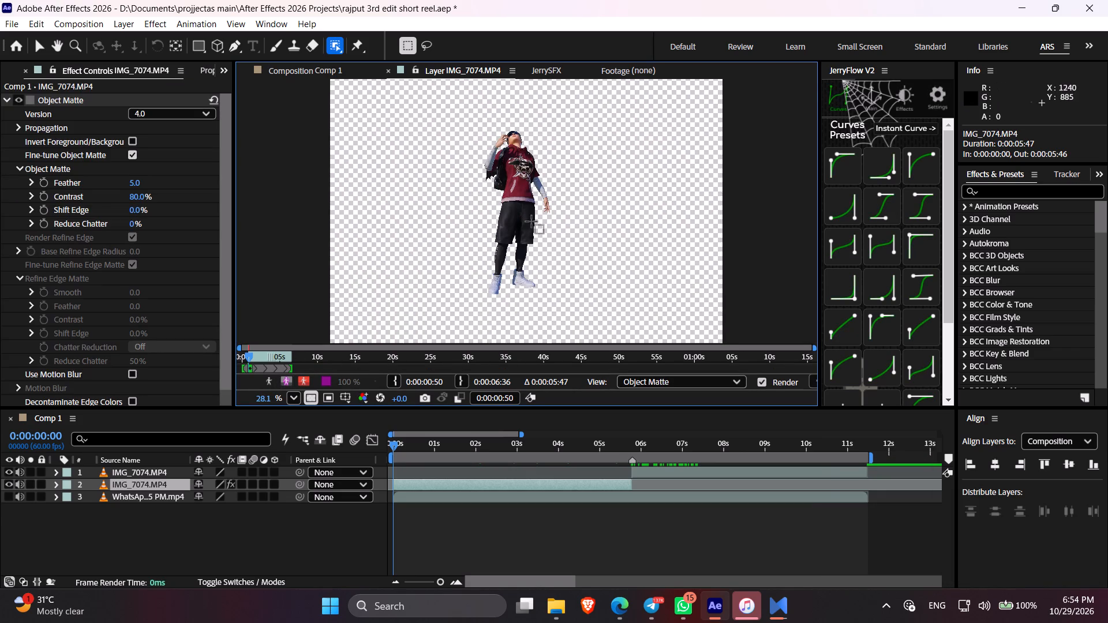
{"action": "scroll", "coordinate": [530, 239], "scroll_direction": "up", "scroll_amount": 3}
{"action": "scroll", "coordinate": [530, 239], "scroll_direction": "down", "scroll_amount": 1}
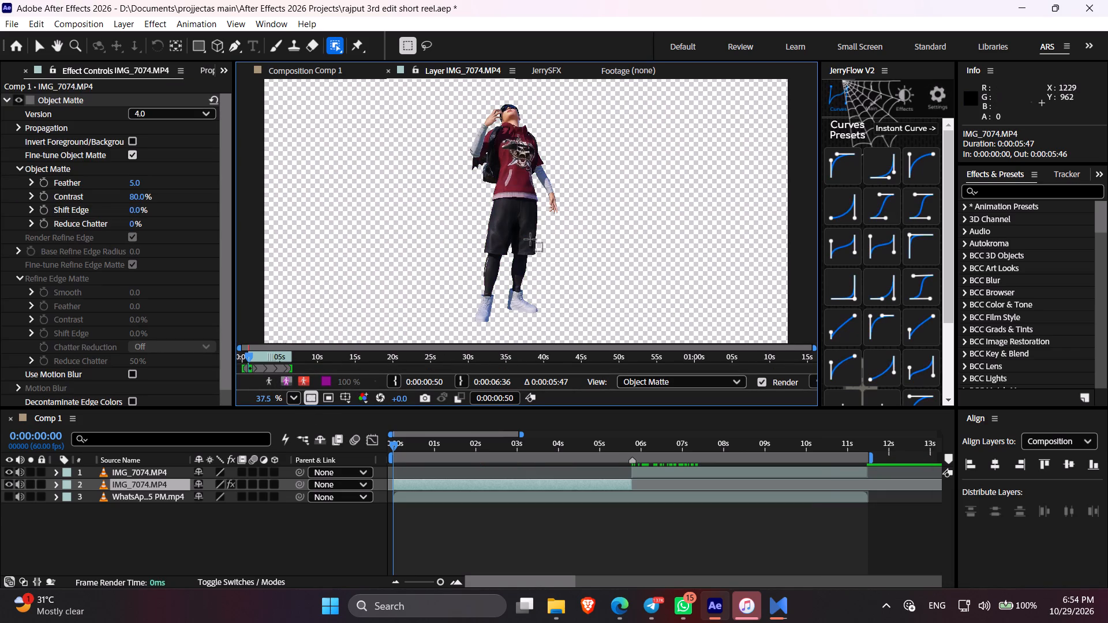
{"action": "key", "text": "space"}
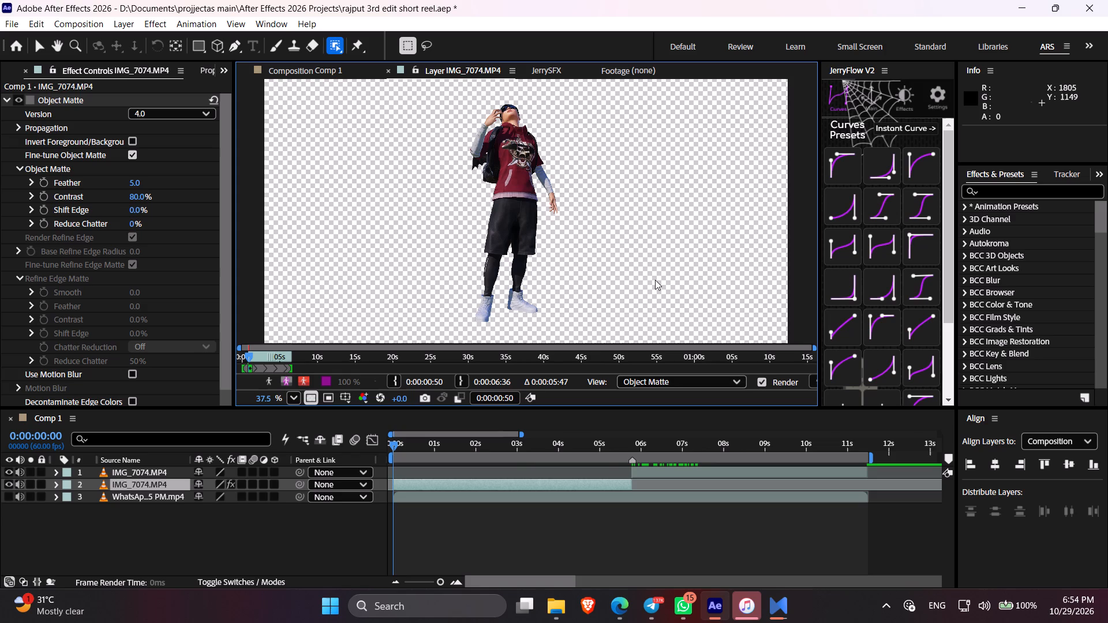
{"action": "key", "text": "space"}
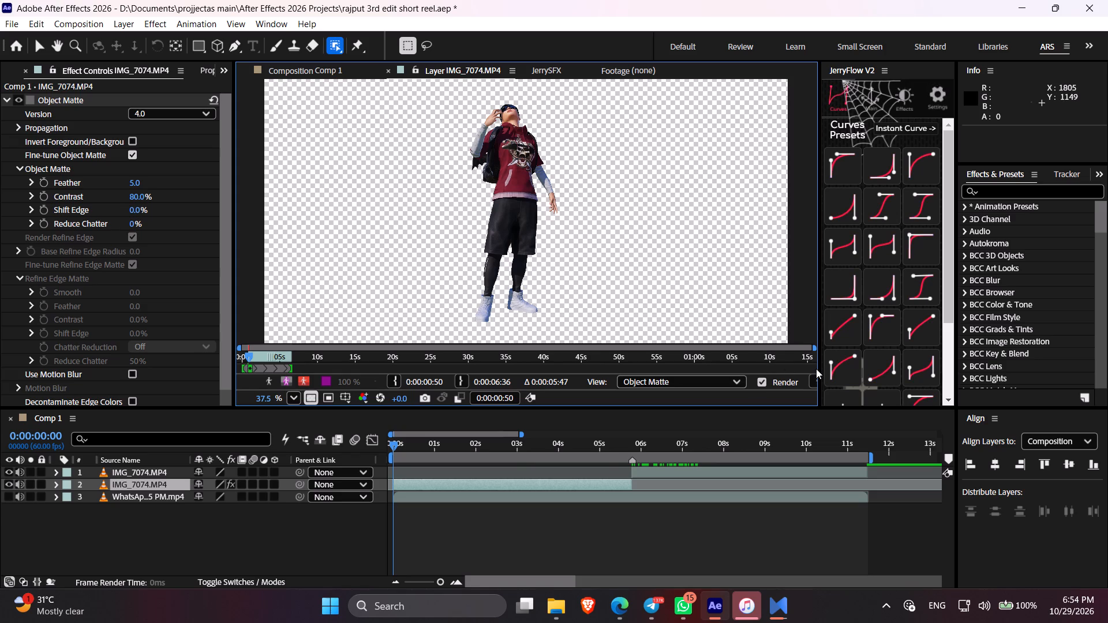
Freeze the character's Object Matte across the full duration of the first IMG_7074.MP4 clip (layer 2).
{"action": "left_click", "coordinate": [814, 375]}
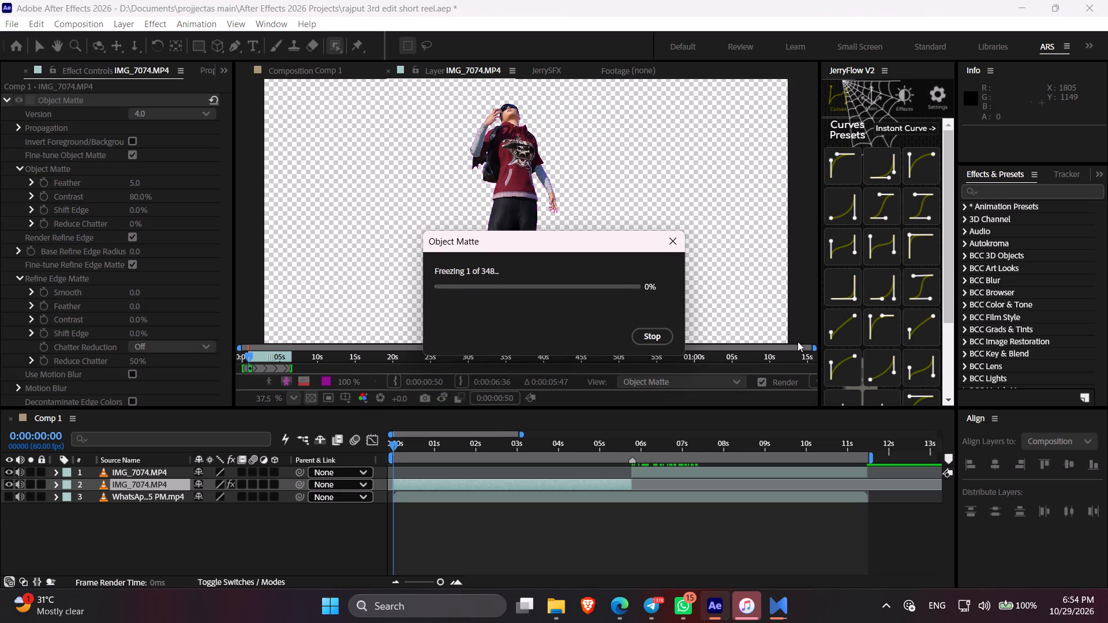
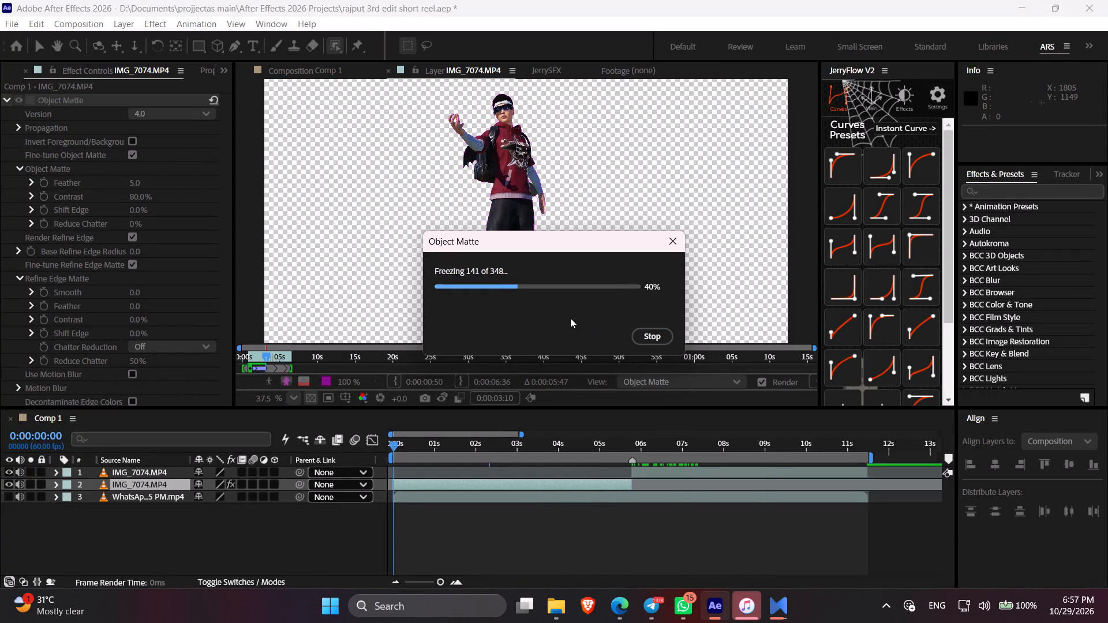
Switch to Microsoft Edge, close the AnkerGames download page for BeamNG.drive, and return to After Effects.
{"action": "left_click", "coordinate": [629, 605]}
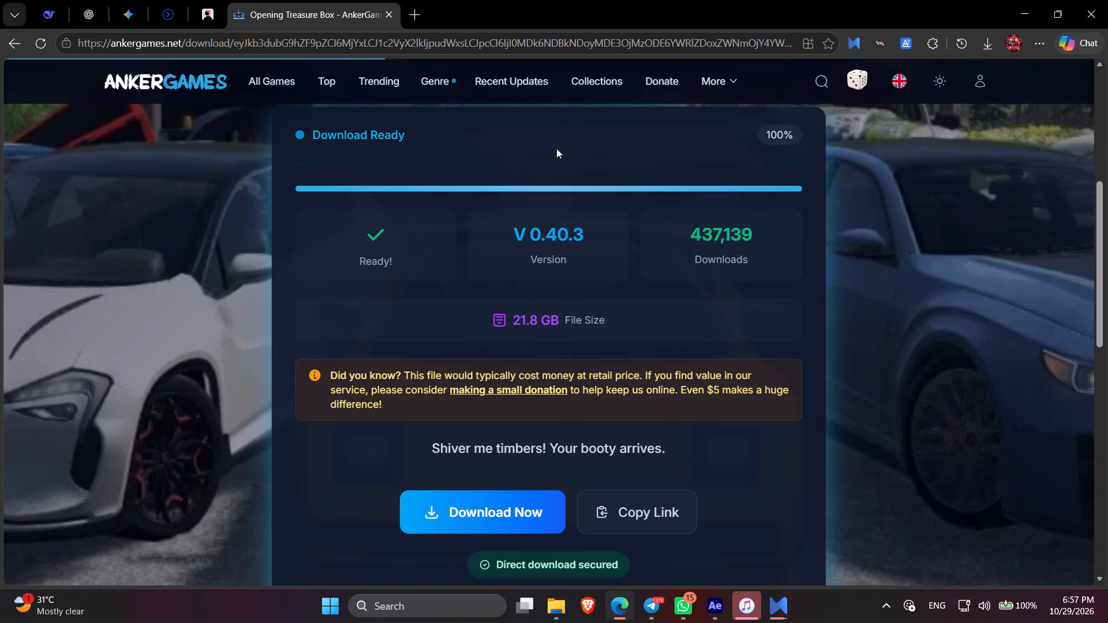
{"action": "scroll", "coordinate": [639, 257], "scroll_direction": "down", "scroll_amount": 1}
{"action": "scroll", "coordinate": [639, 257], "scroll_direction": "up", "scroll_amount": 1}
{"action": "scroll", "coordinate": [639, 257], "scroll_direction": "down", "scroll_amount": 2}
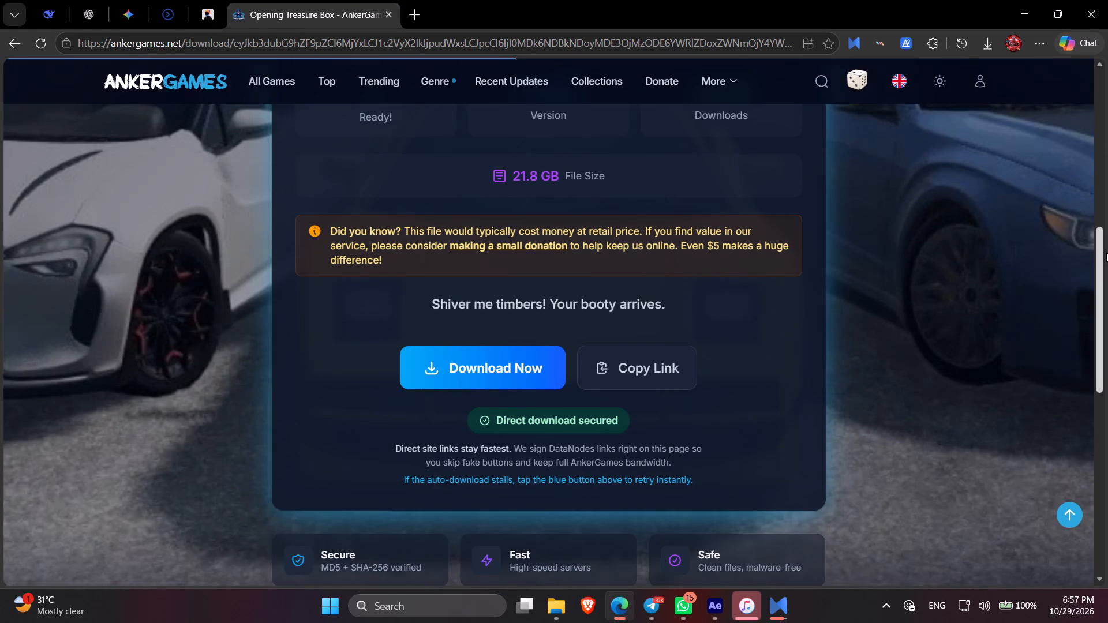
{"action": "left_click_drag", "start_coordinate": [1106, 253], "coordinate": [1107, 77]}
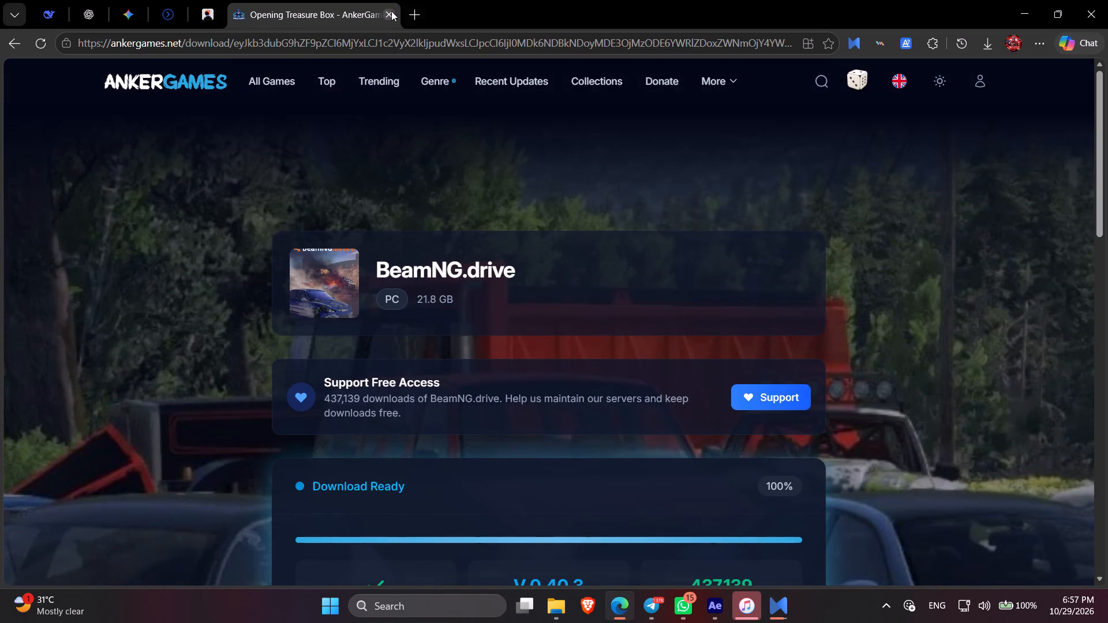
{"action": "left_click", "coordinate": [391, 12]}
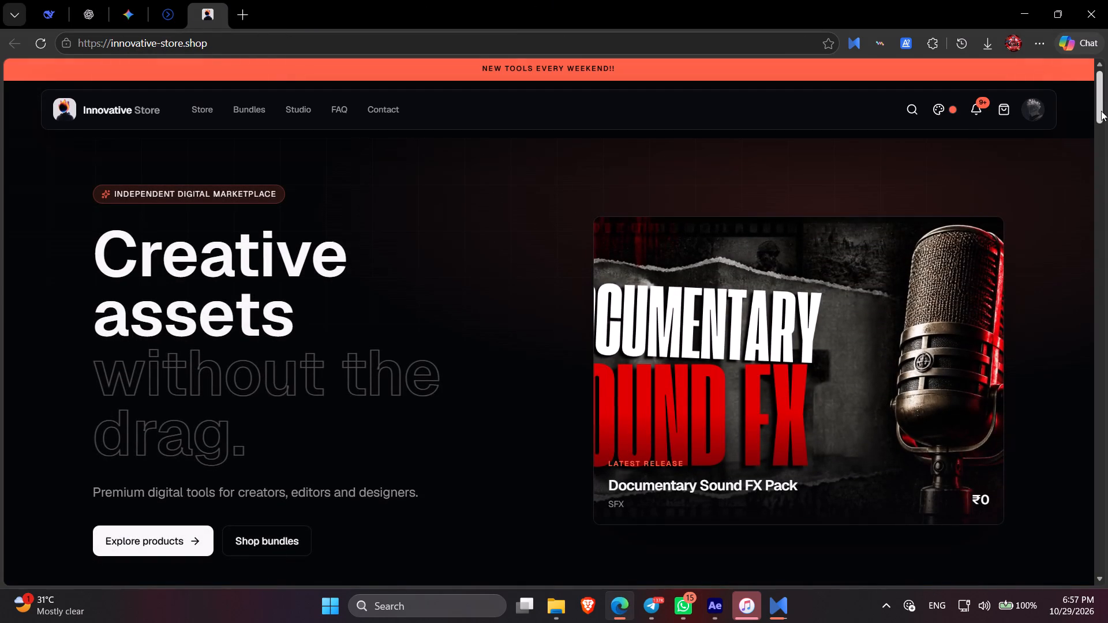
{"action": "left_click_drag", "start_coordinate": [1099, 106], "coordinate": [1100, 95]}
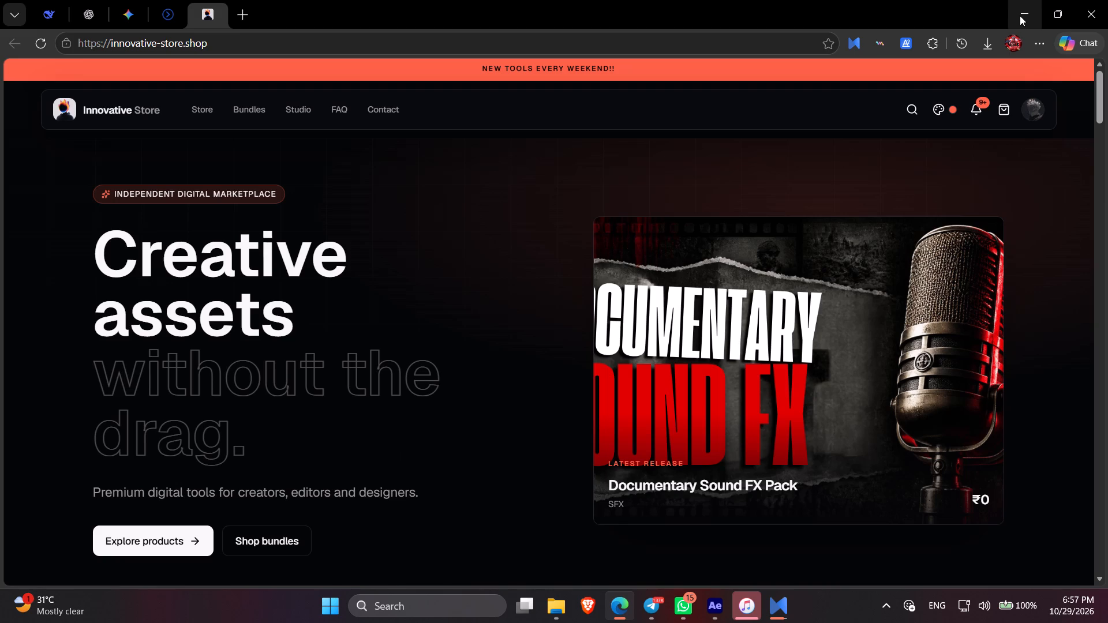
{"action": "left_click", "coordinate": [1020, 16]}
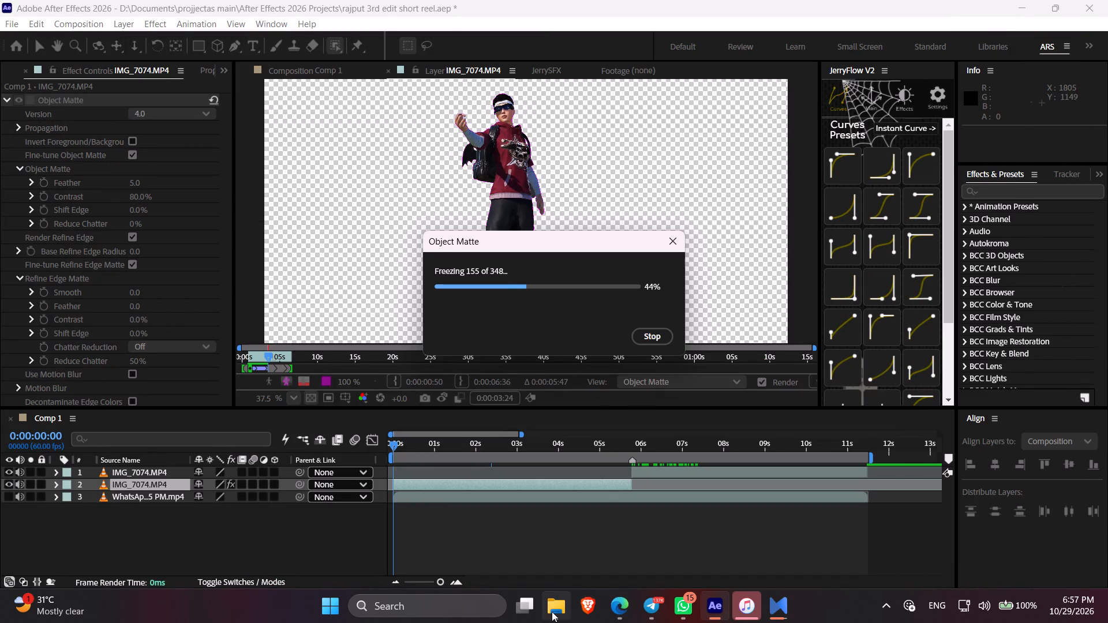
{"action": "left_click", "coordinate": [421, 614]}
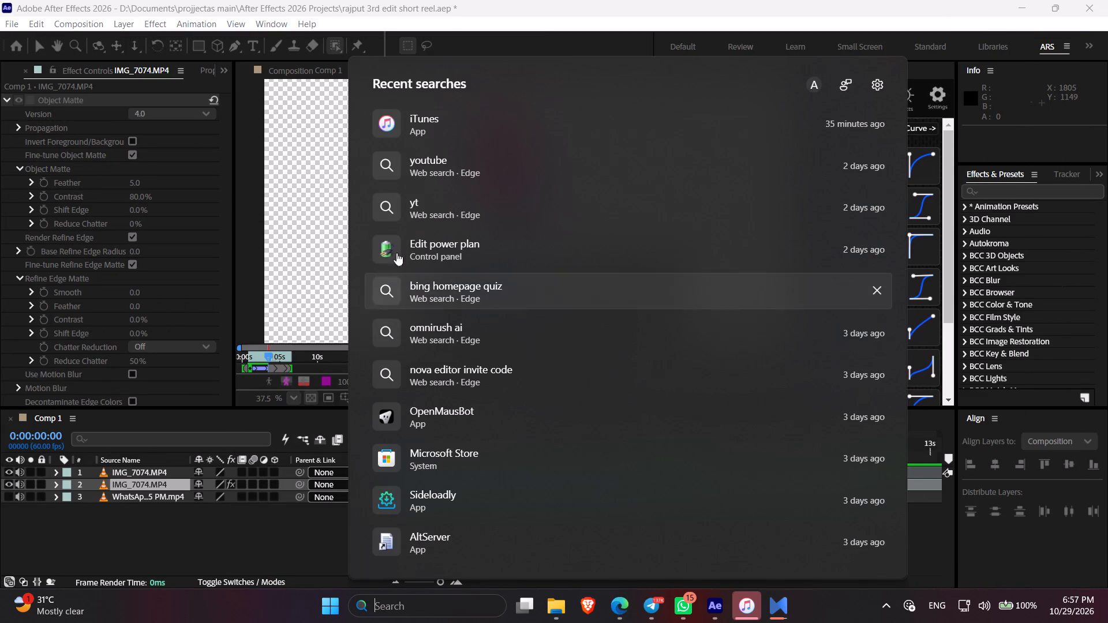
{"action": "type", "text": "om"}
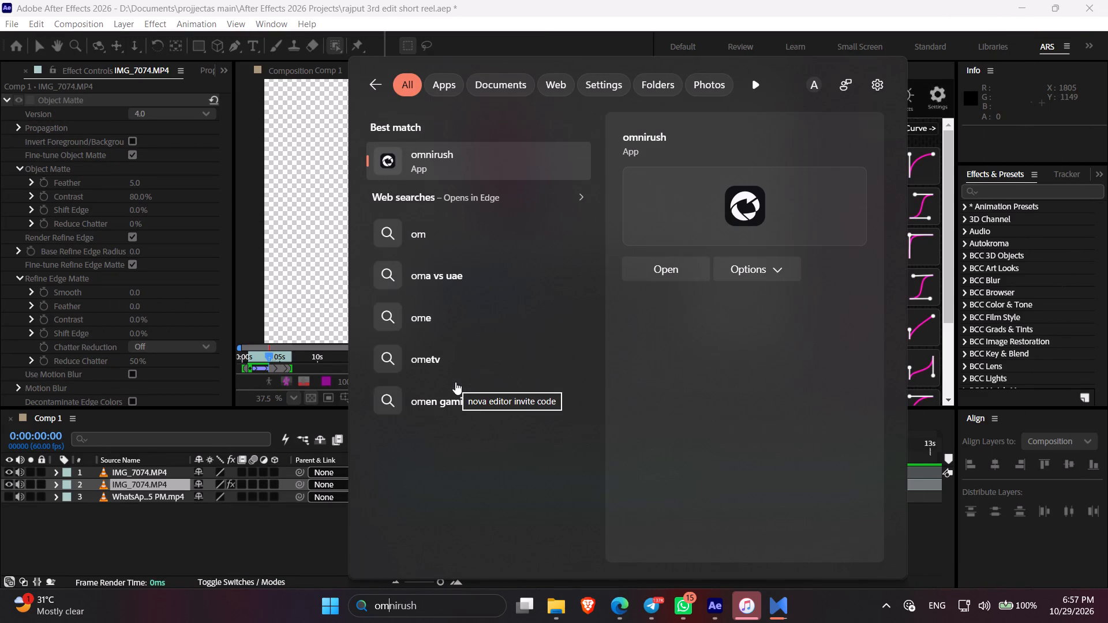
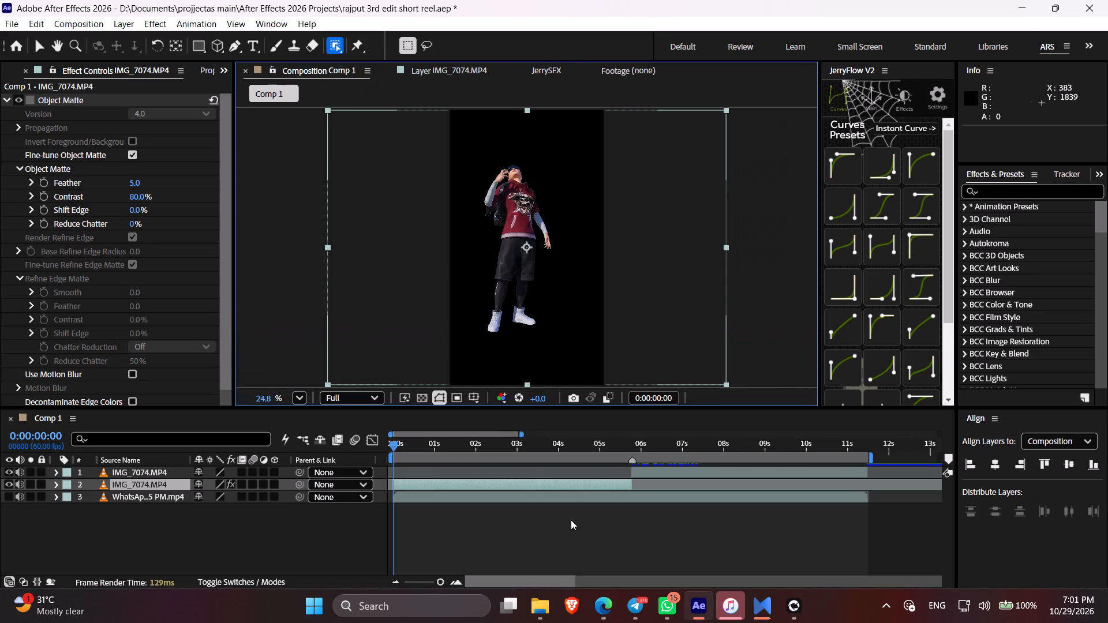
{"action": "left_click", "coordinate": [554, 566]}
{"action": "left_click", "coordinate": [495, 456]}
{"action": "left_click", "coordinate": [486, 444]}
{"action": "left_click_drag", "start_coordinate": [501, 443], "coordinate": [502, 444]}
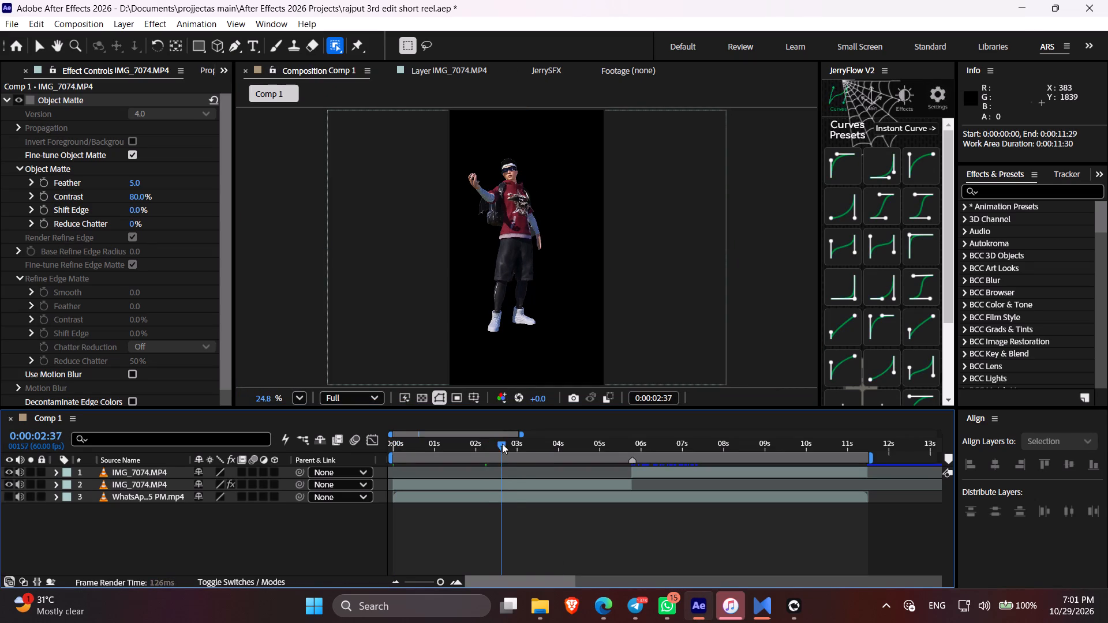
{"action": "left_click_drag", "start_coordinate": [502, 444], "coordinate": [617, 496]}
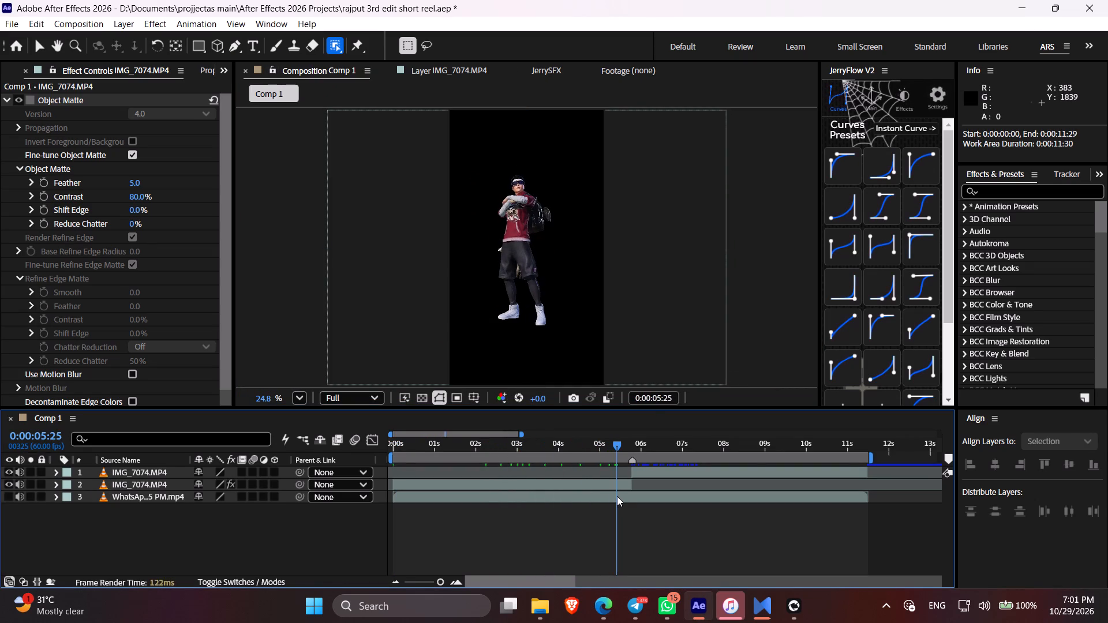
{"action": "left_click_drag", "start_coordinate": [617, 496], "coordinate": [619, 496]}
{"action": "left_click_drag", "start_coordinate": [604, 455], "coordinate": [592, 453]}
{"action": "left_click_drag", "start_coordinate": [587, 447], "coordinate": [597, 451]}
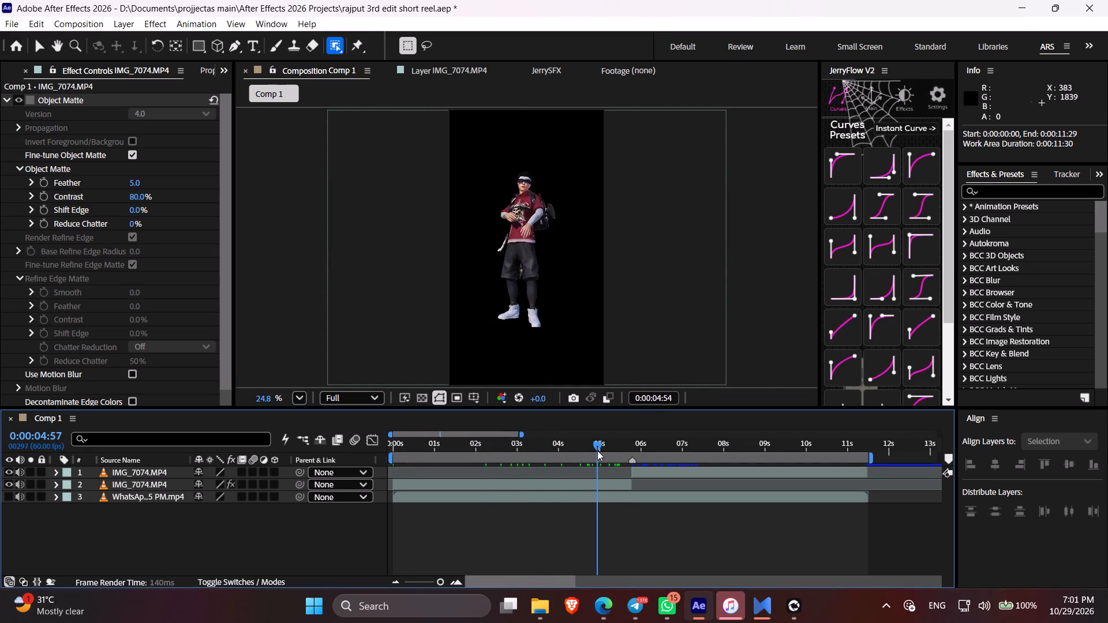
{"action": "left_click_drag", "start_coordinate": [597, 451], "coordinate": [587, 448]}
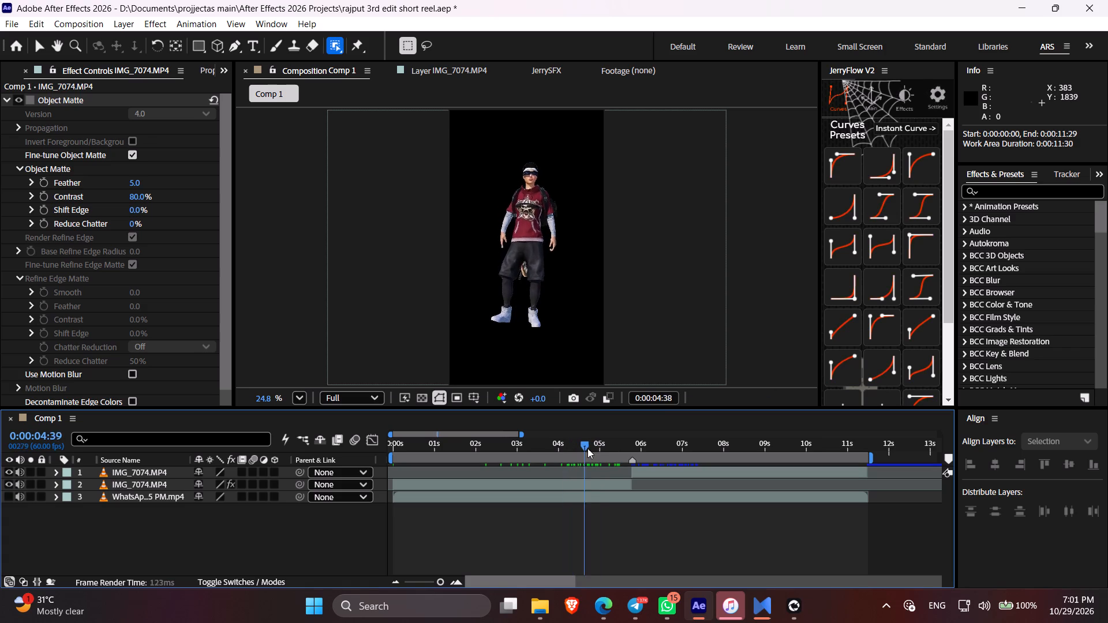
{"action": "left_click_drag", "start_coordinate": [587, 448], "coordinate": [624, 457]}
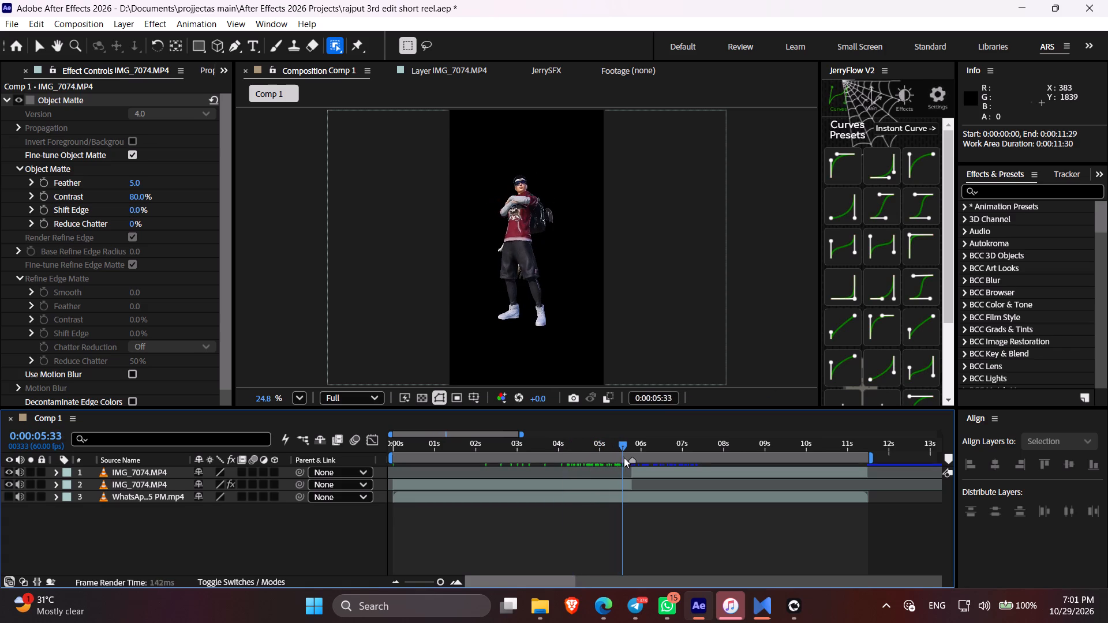
{"action": "left_click_drag", "start_coordinate": [624, 457], "coordinate": [567, 470]}
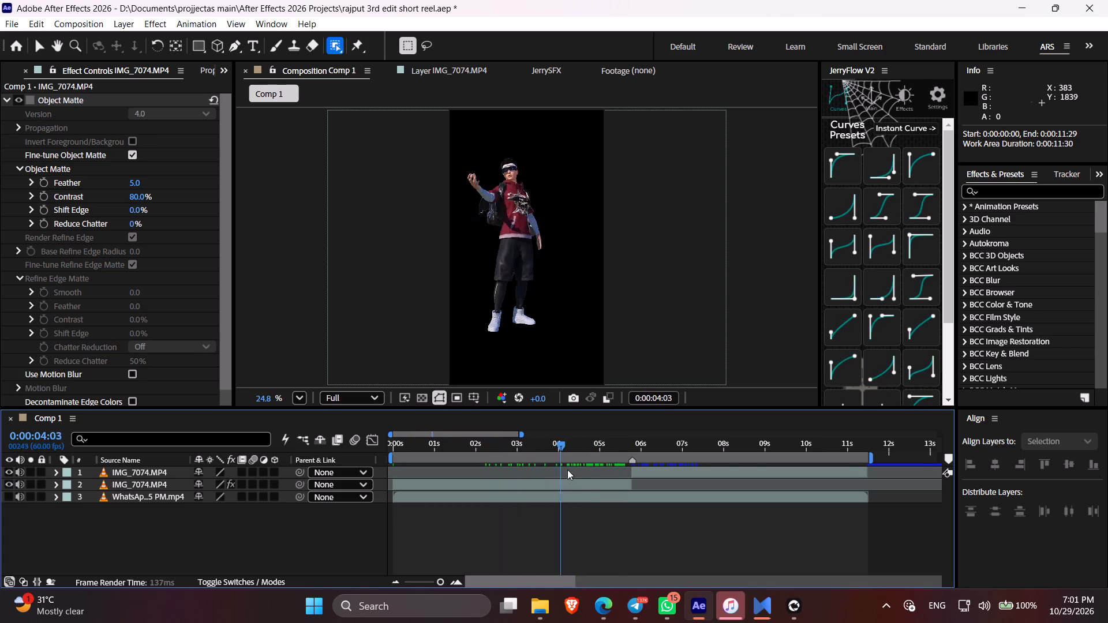
{"action": "left_click_drag", "start_coordinate": [567, 470], "coordinate": [597, 476]}
Duplicate the cut-out IMG_7074 layer and delete the Object Matte effect from the lower copy as the background.
{"action": "left_click", "coordinate": [609, 483]}
{"action": "key", "text": "ctrl+d"}
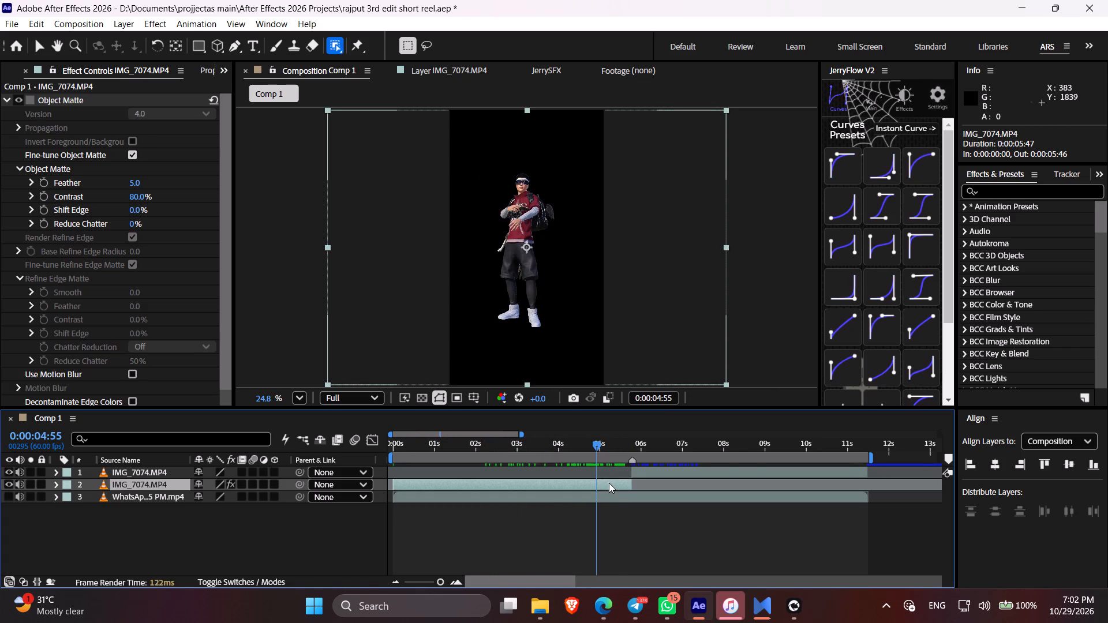
{"action": "left_click", "coordinate": [463, 499]}
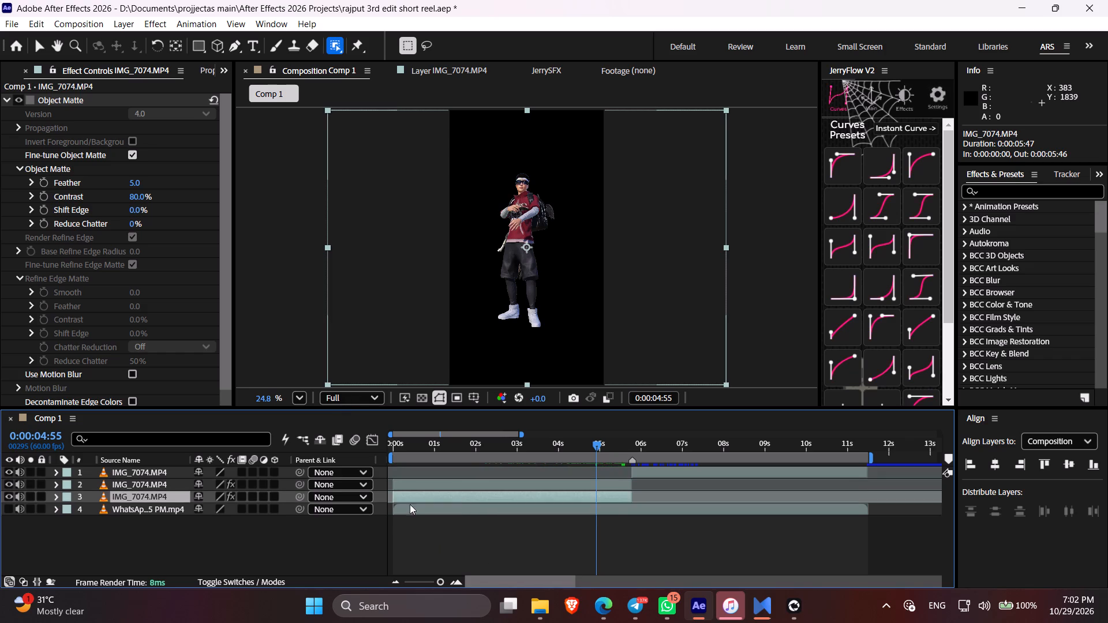
{"action": "key", "text": "e"}
{"action": "left_click", "coordinate": [159, 504]}
{"action": "key", "text": "BackSpace"}
{"action": "key", "text": "e"}
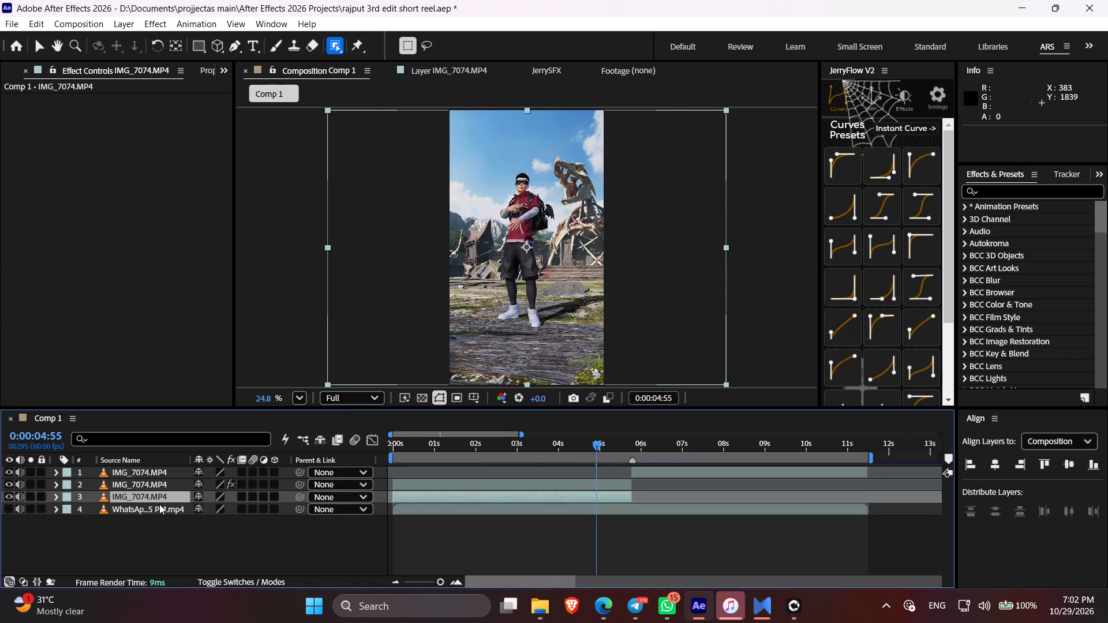
Mute the audio of the three IMG_7074.MP4 layers and save the project.
{"action": "left_click_drag", "start_coordinate": [18, 471], "coordinate": [21, 491]}
{"action": "key", "text": "ctrl+s"}
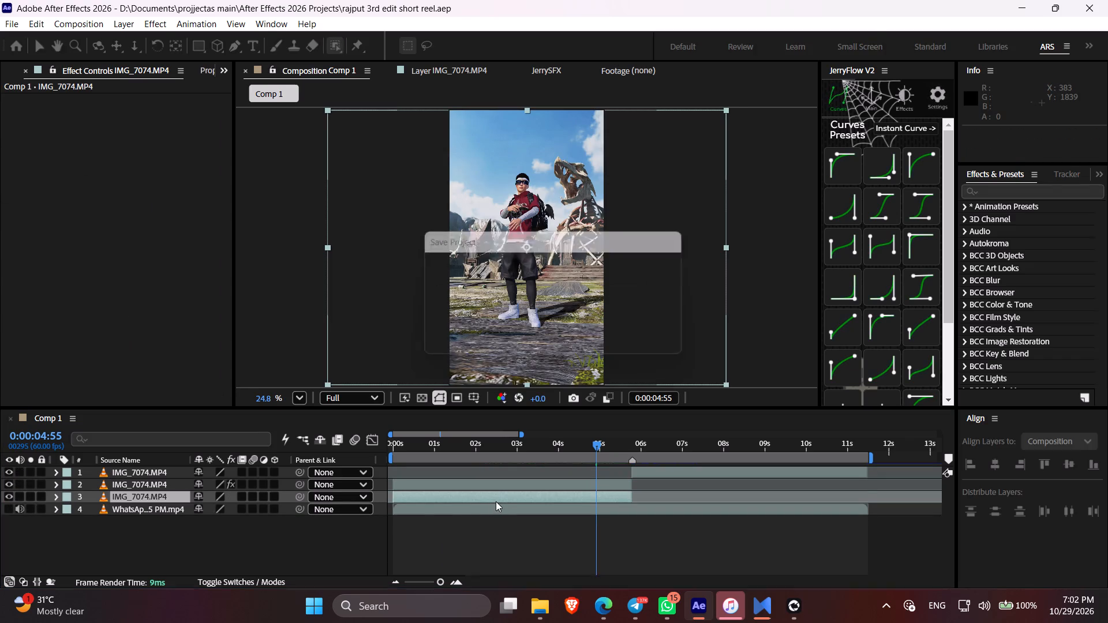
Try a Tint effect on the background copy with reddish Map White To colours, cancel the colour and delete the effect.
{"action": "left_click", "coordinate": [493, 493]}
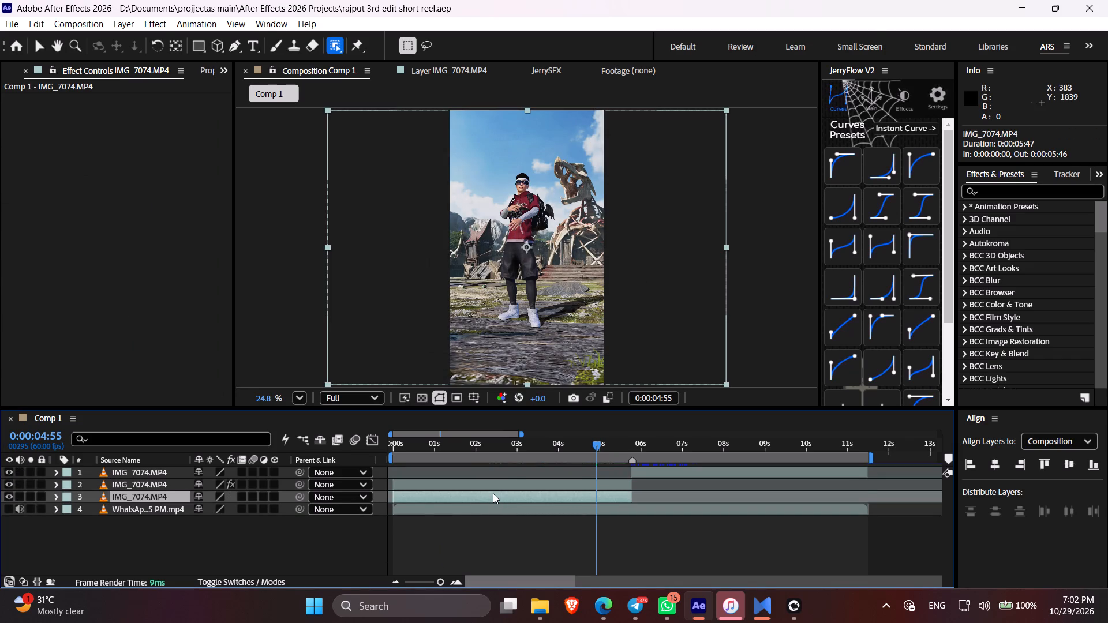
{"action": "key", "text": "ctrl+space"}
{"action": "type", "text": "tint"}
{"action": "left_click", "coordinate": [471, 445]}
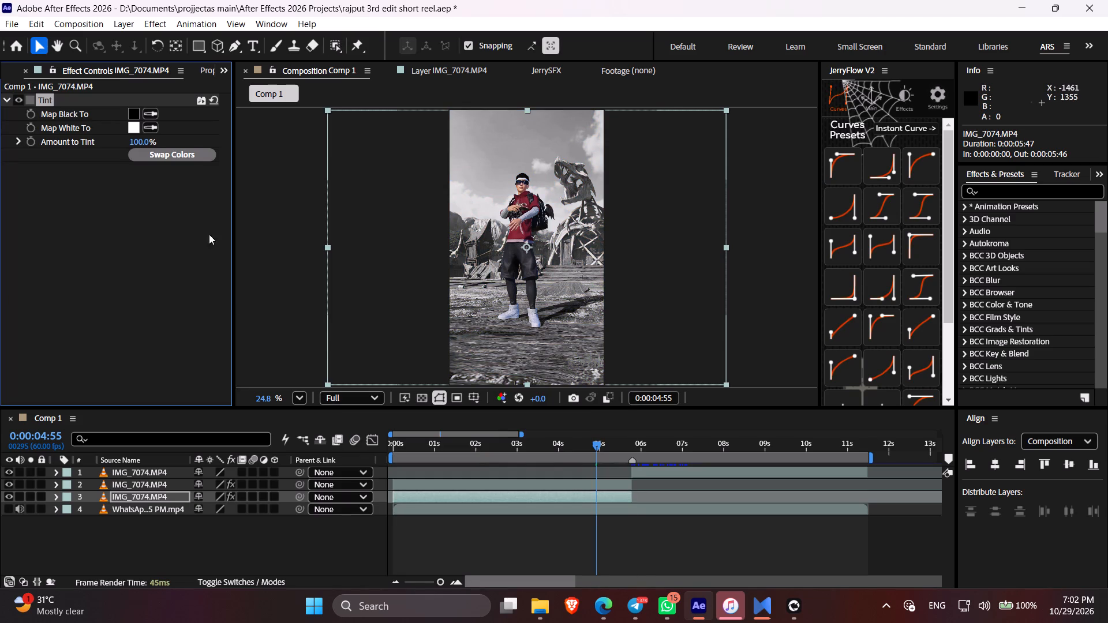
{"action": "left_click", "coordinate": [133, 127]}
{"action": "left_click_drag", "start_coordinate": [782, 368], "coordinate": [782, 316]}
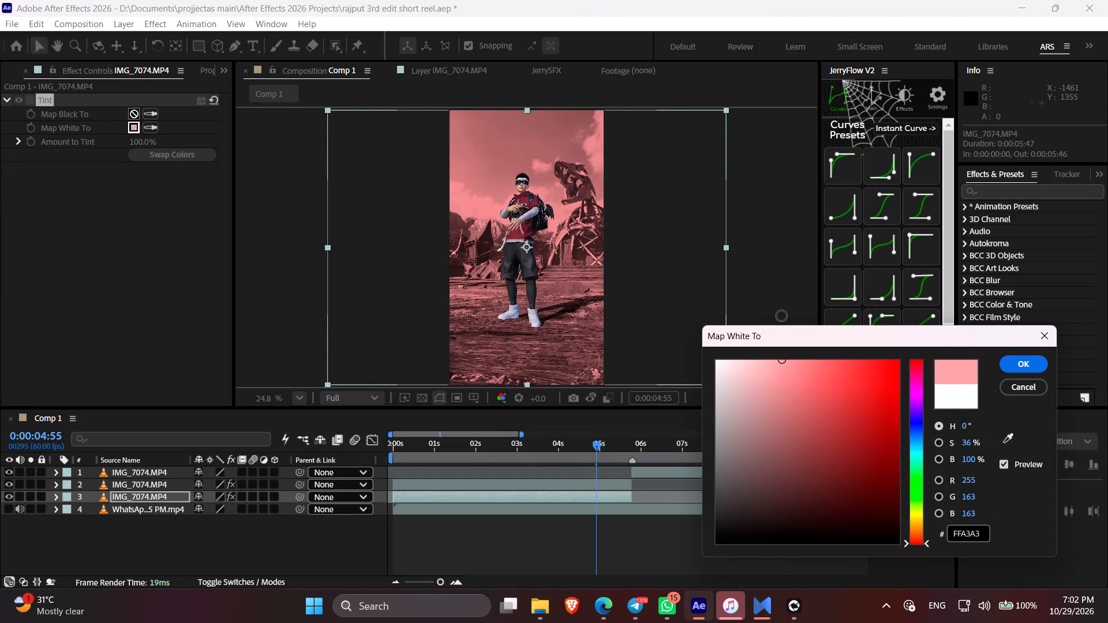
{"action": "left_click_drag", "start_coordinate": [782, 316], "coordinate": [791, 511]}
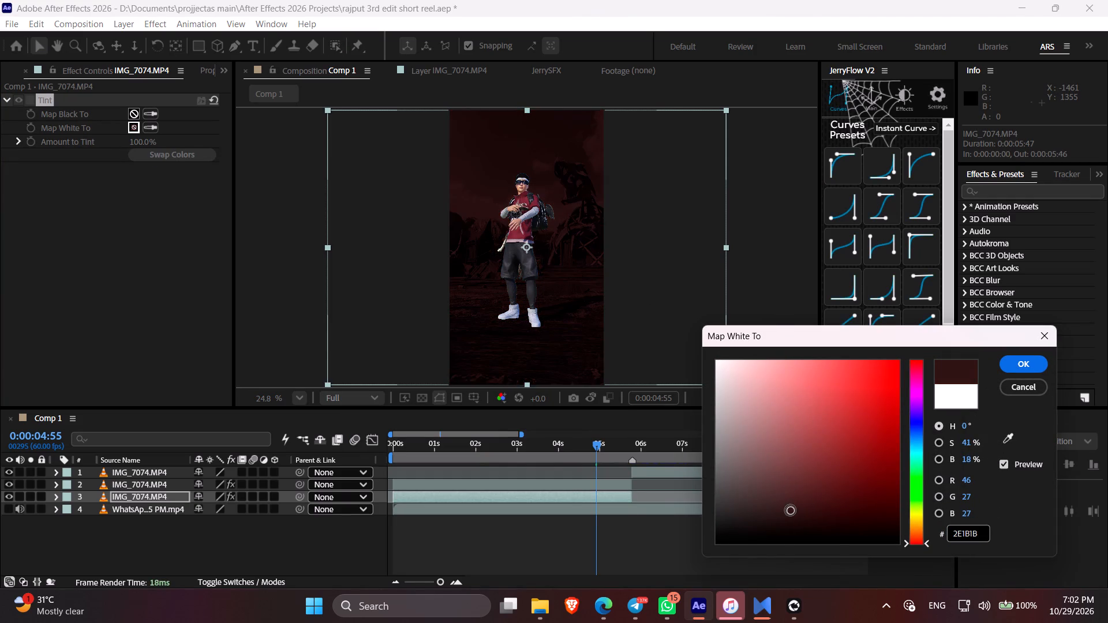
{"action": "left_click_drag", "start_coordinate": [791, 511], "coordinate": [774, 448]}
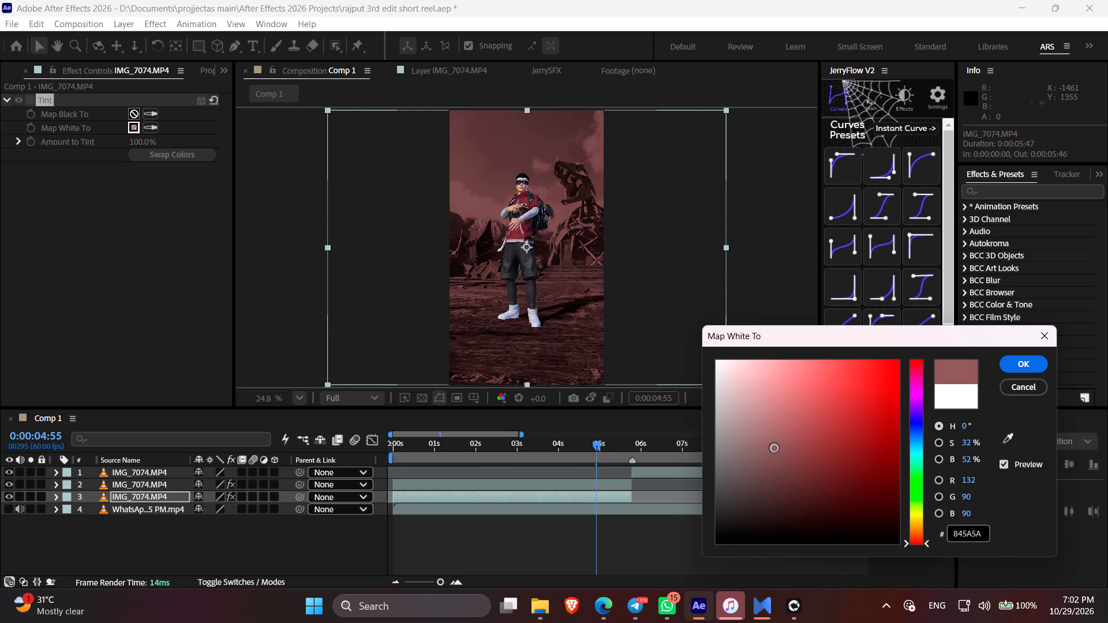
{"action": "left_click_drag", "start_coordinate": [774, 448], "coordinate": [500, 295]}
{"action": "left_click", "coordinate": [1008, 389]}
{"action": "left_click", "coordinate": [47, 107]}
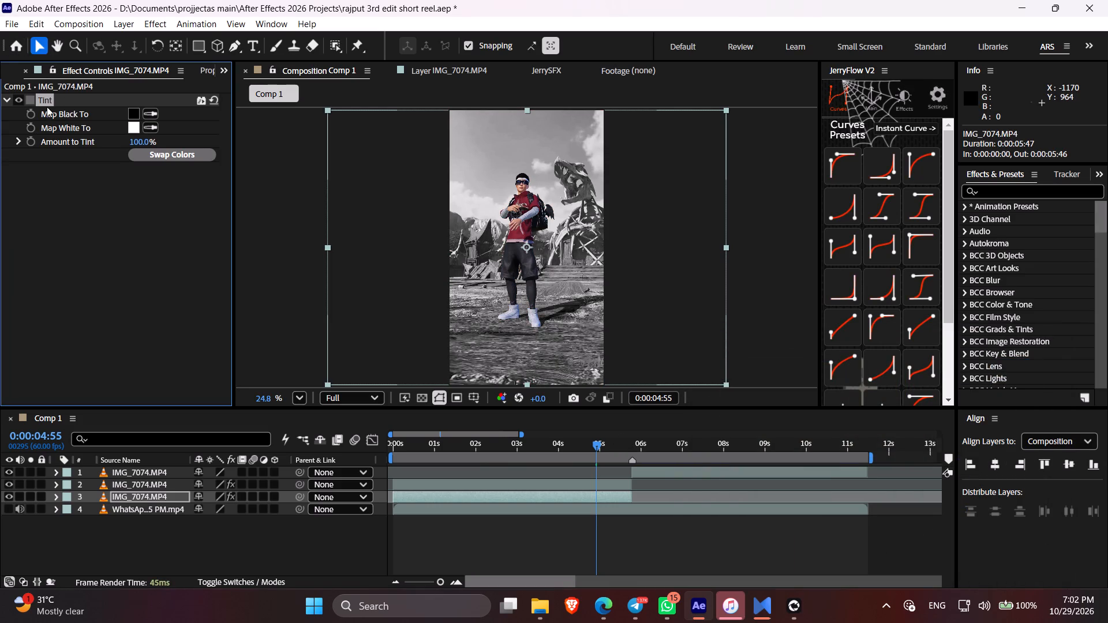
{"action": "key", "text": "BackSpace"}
Apply Brightness & Contrast to the background copy and set its Brightness to -150.
{"action": "left_click", "coordinate": [503, 496]}
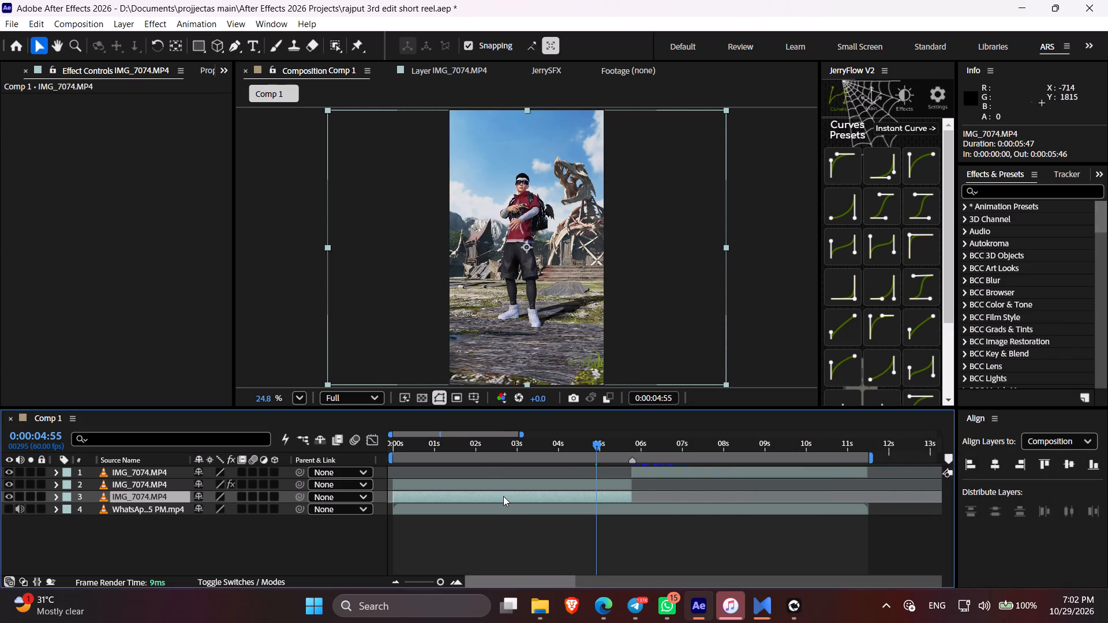
{"action": "key", "text": "ctrl+space"}
{"action": "type", "text": "brig"}
{"action": "key", "text": "h"}
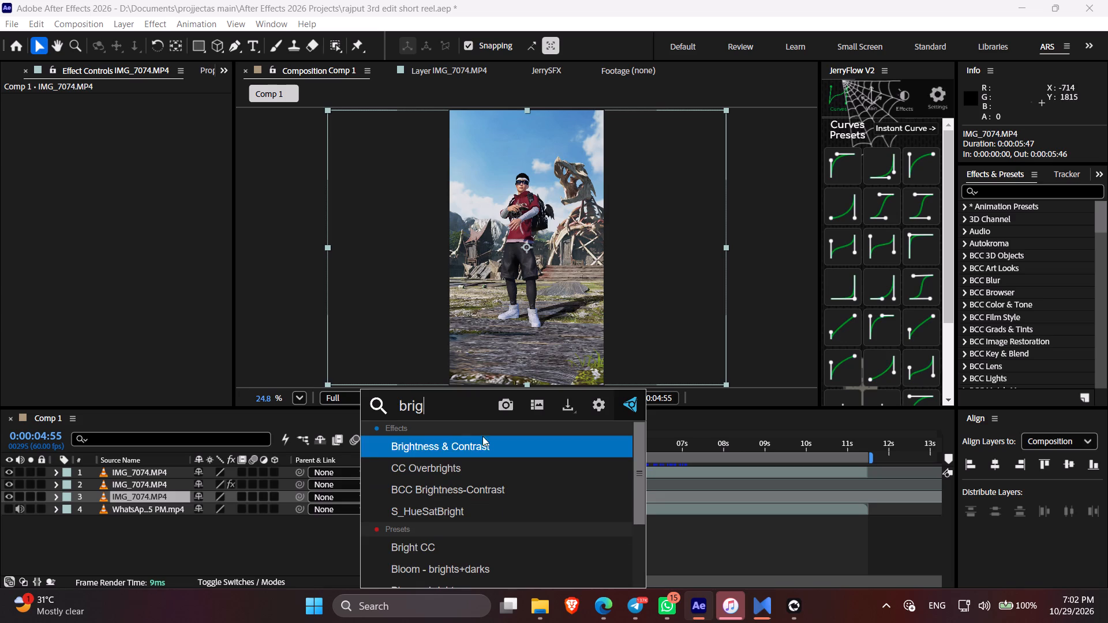
{"action": "left_click", "coordinate": [484, 441]}
{"action": "left_click_drag", "start_coordinate": [130, 111], "coordinate": [0, 120]}
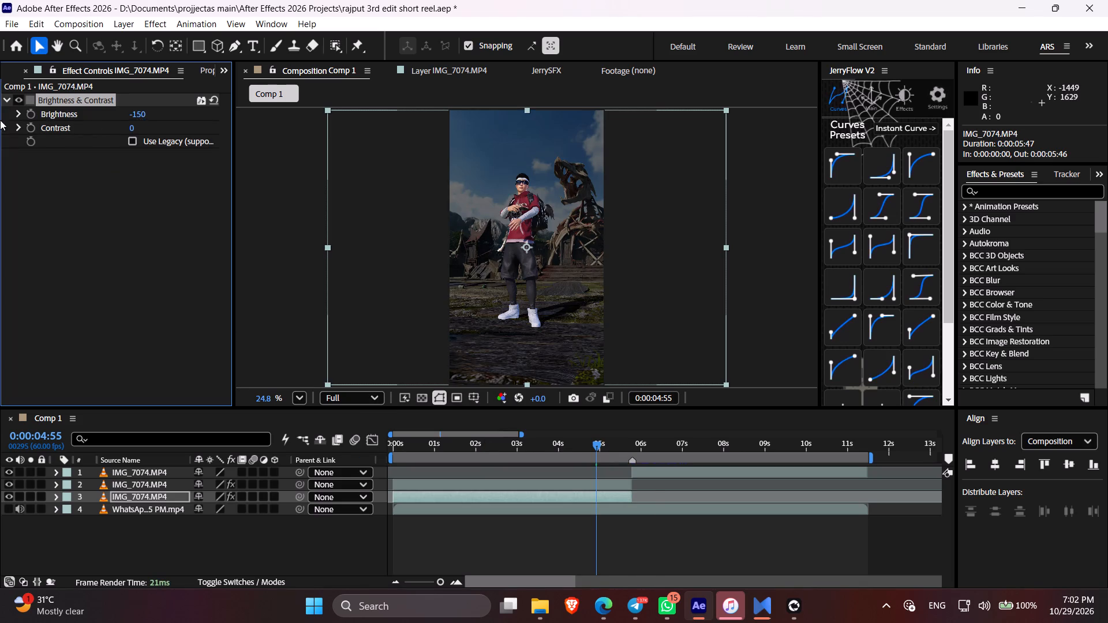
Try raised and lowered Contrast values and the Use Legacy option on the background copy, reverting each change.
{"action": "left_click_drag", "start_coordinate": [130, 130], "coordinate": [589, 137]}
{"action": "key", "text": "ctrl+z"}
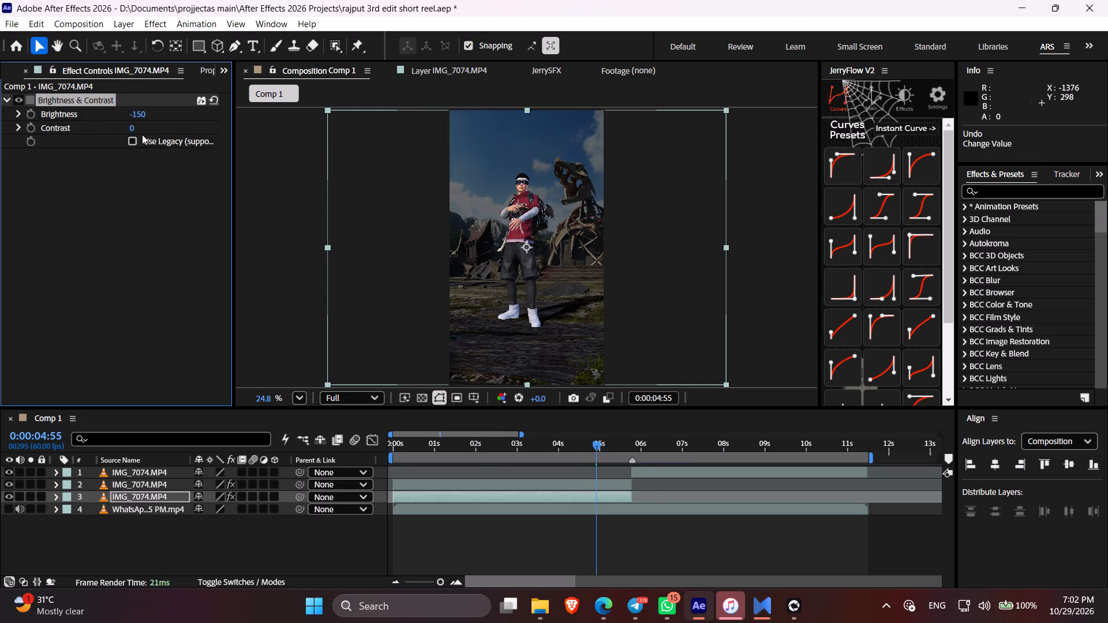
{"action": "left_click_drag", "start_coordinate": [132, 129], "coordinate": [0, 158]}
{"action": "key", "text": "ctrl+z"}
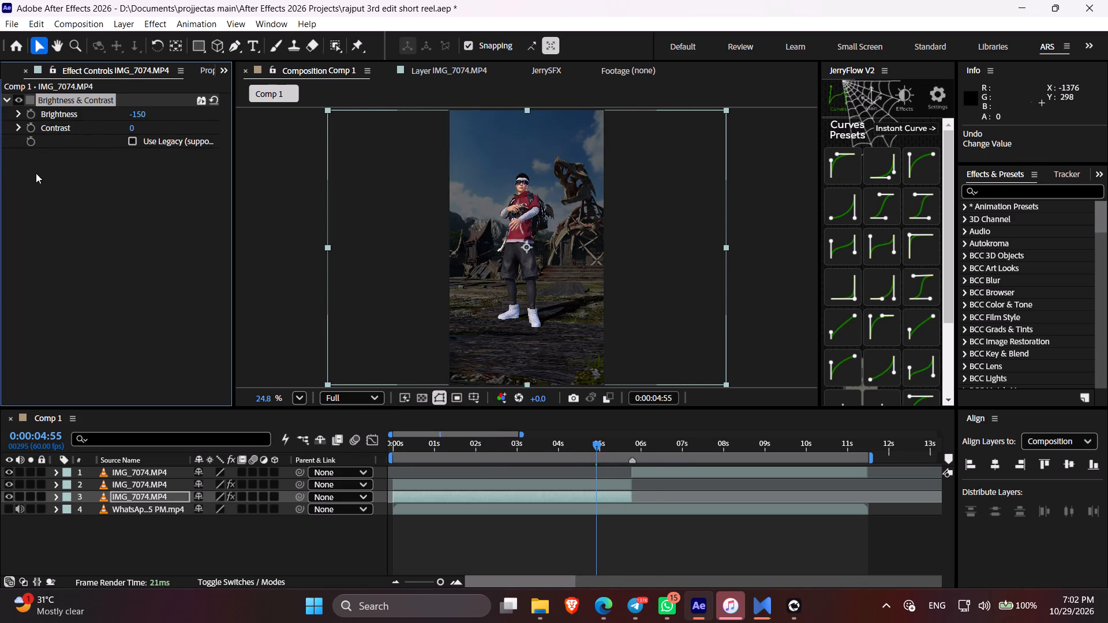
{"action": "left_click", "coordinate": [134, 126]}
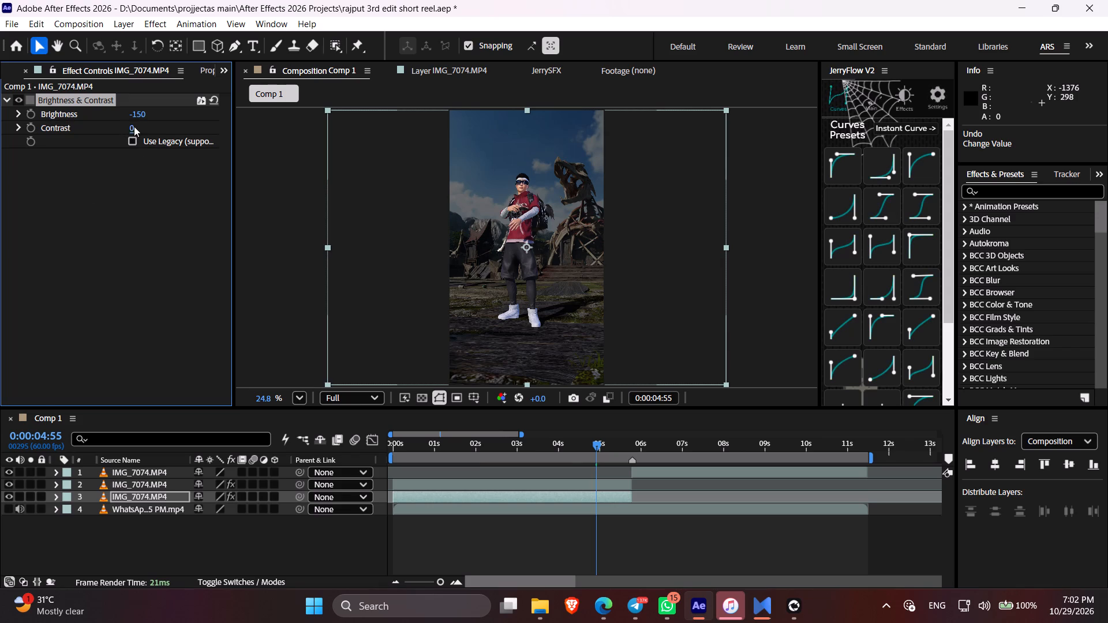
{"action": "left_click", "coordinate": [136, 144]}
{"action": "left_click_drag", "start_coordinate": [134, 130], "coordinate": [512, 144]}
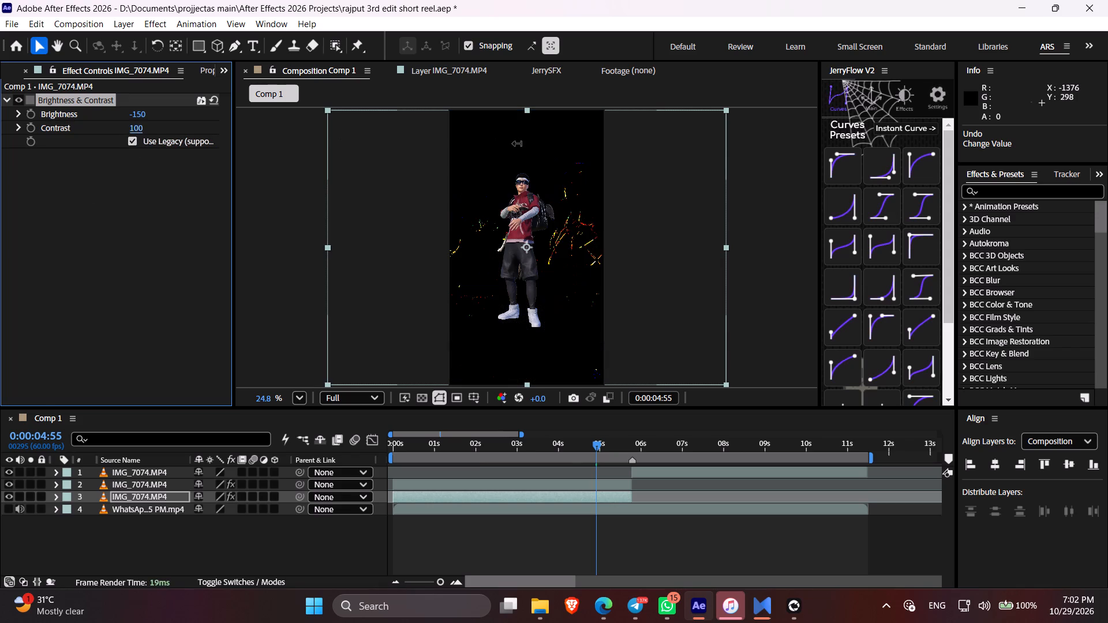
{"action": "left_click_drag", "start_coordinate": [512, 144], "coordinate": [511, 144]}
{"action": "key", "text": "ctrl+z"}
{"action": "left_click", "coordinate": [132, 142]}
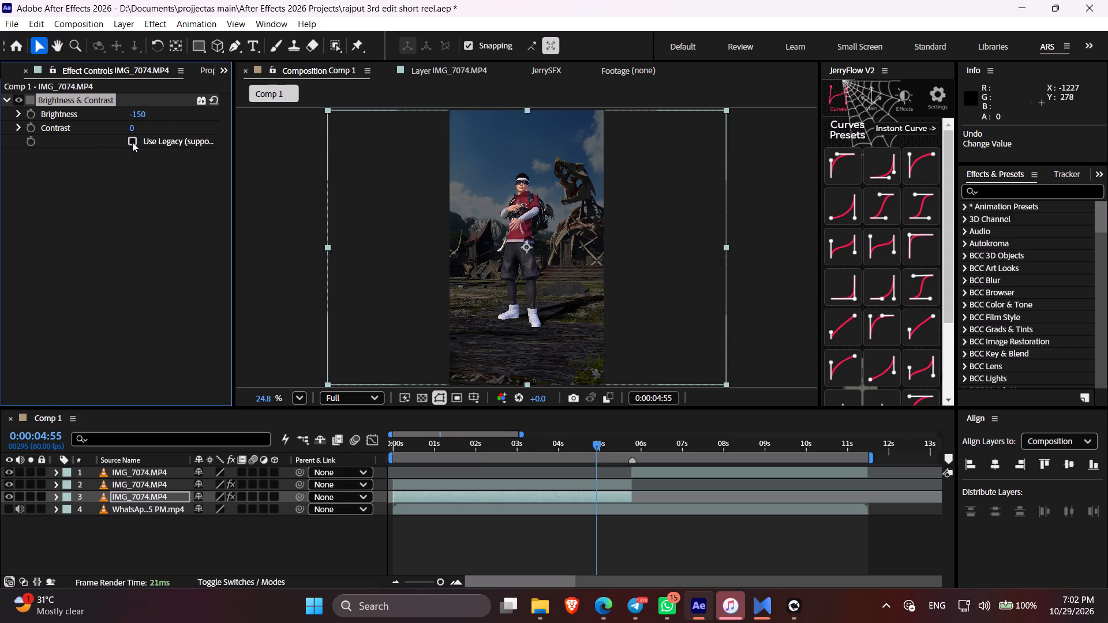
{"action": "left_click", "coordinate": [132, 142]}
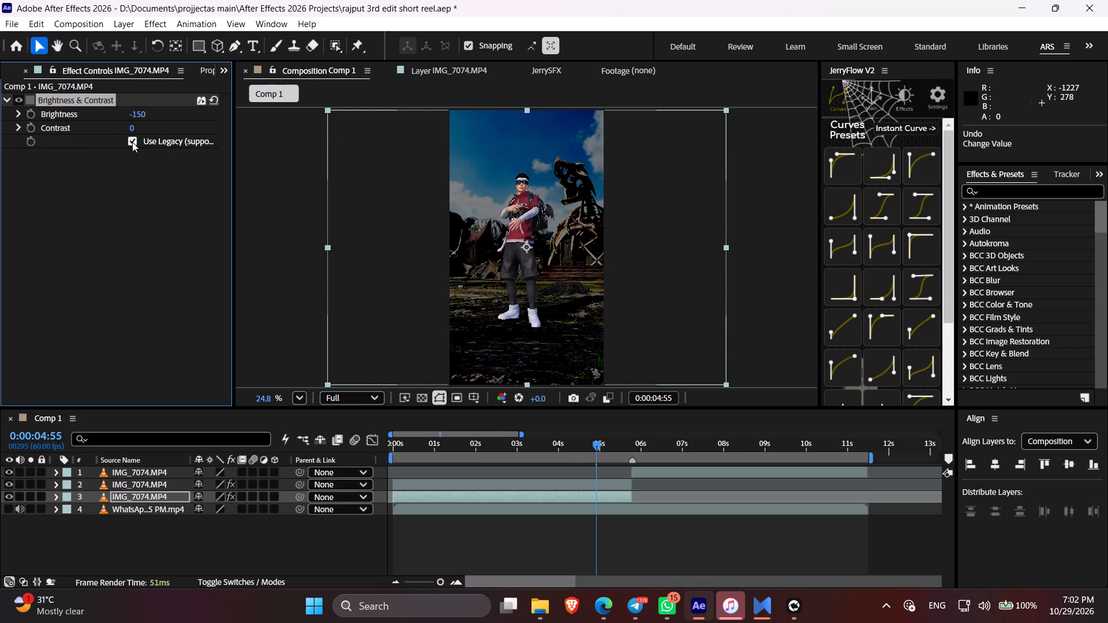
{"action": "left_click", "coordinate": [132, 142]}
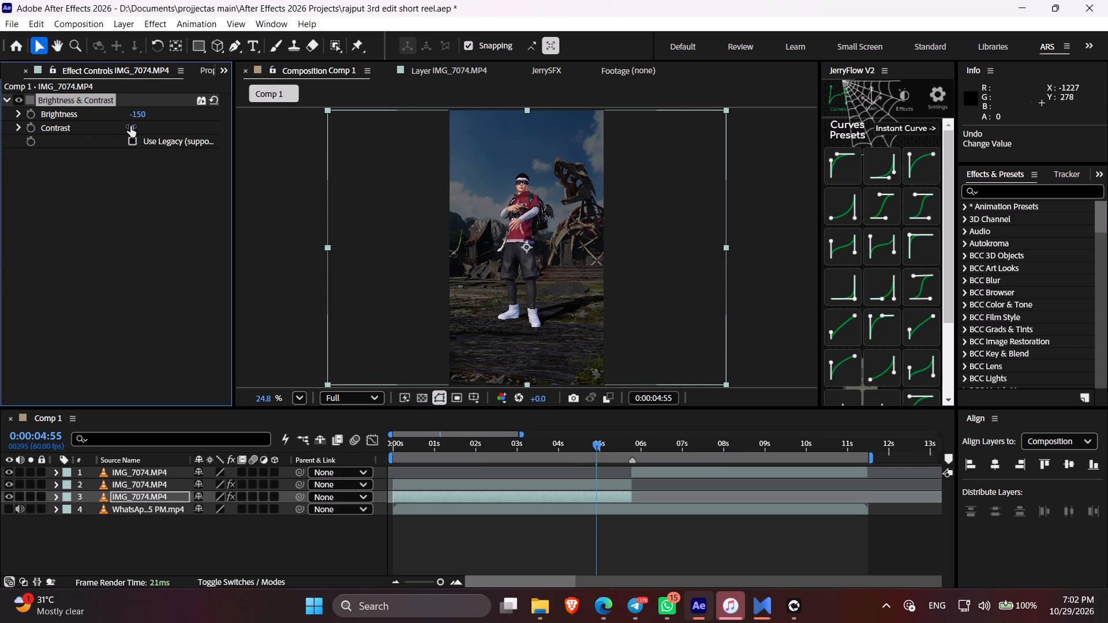
Set the background copy's Contrast to 50.
{"action": "left_click", "coordinate": [130, 126]}
{"action": "key", "text": "5"}
{"action": "key", "text": "0"}
{"action": "left_click", "coordinate": [129, 231]}
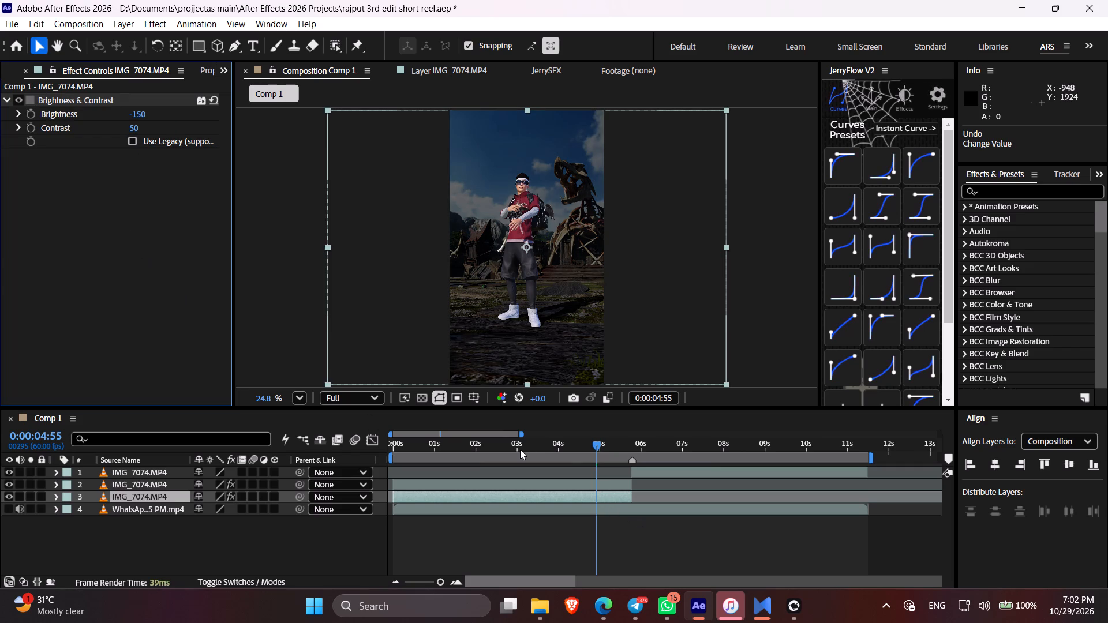
Check the darkened background up to 0:00:05:20 and duplicate the character cutout layer.
{"action": "left_click", "coordinate": [520, 449]}
{"action": "left_click_drag", "start_coordinate": [531, 450], "coordinate": [617, 467]}
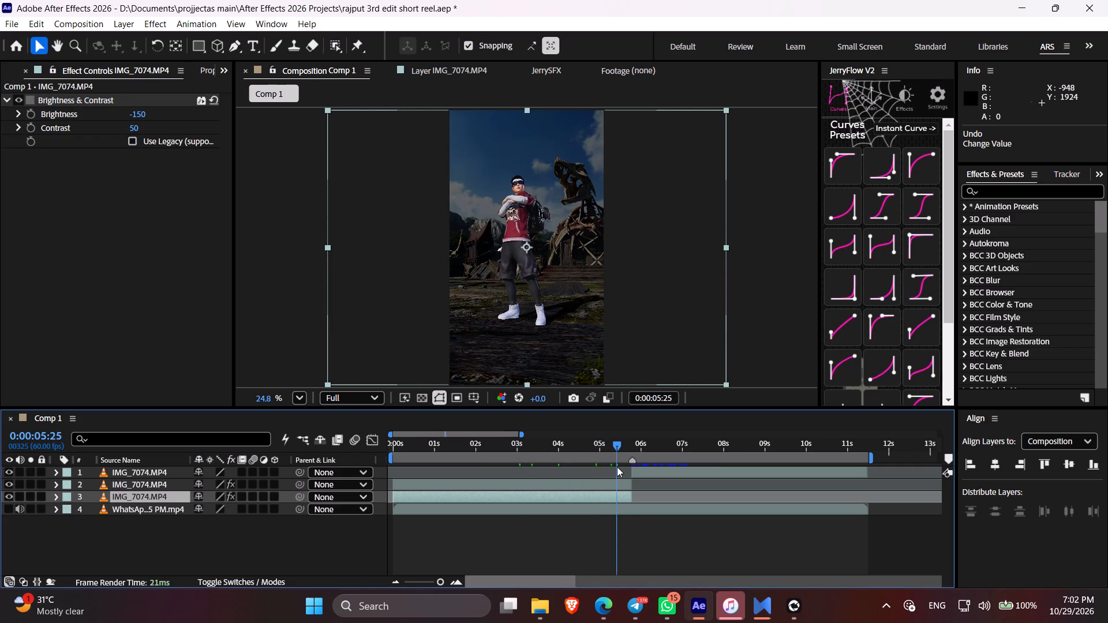
{"action": "left_click_drag", "start_coordinate": [617, 467], "coordinate": [613, 467]}
{"action": "left_click", "coordinate": [592, 486]}
{"action": "key", "text": "ctrl+d"}
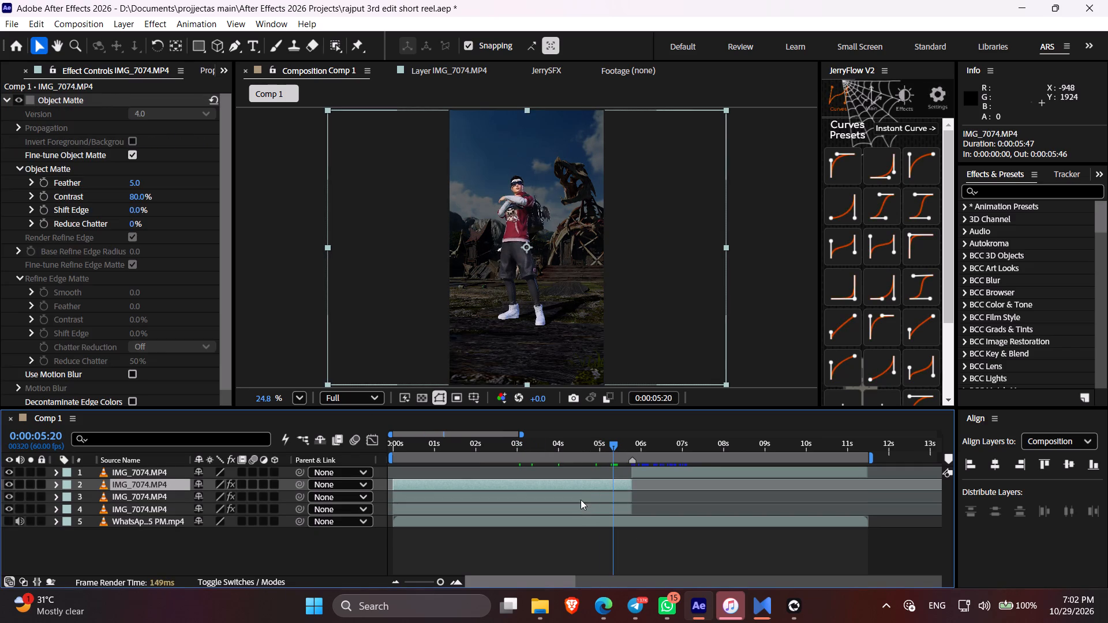
Apply the Deep Glow 2 effect to the lower of the two character cutout layers.
{"action": "left_click", "coordinate": [578, 494]}
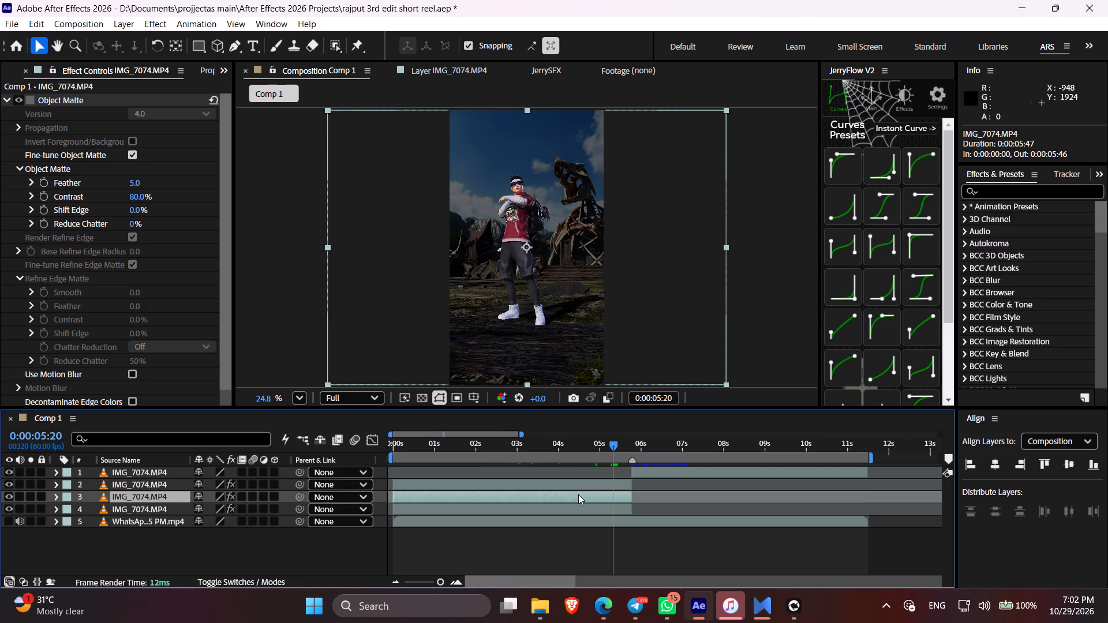
{"action": "left_click", "coordinate": [568, 500]}
{"action": "key", "text": "ctrl+space"}
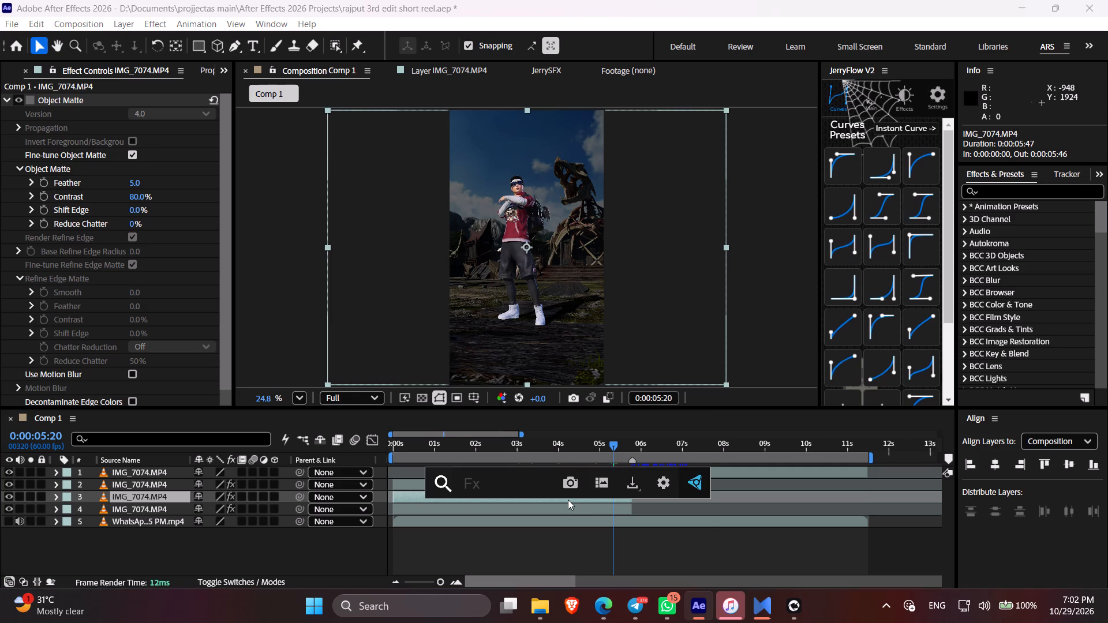
{"action": "key", "text": "d"}
{"action": "key", "text": "e"}
{"action": "key", "text": "e"}
{"action": "left_click", "coordinate": [547, 463]}
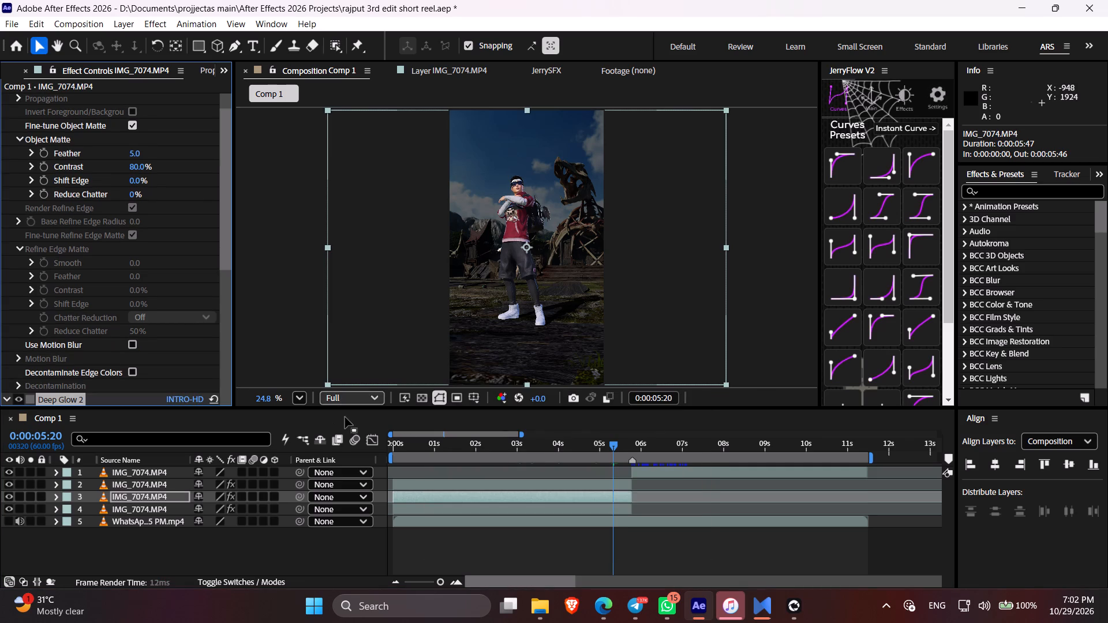
Set Deep Glow 2's Threshold, Threshold Smooth and Saturation Bias to 50% each and save the project.
{"action": "left_click_drag", "start_coordinate": [222, 202], "coordinate": [214, 384]}
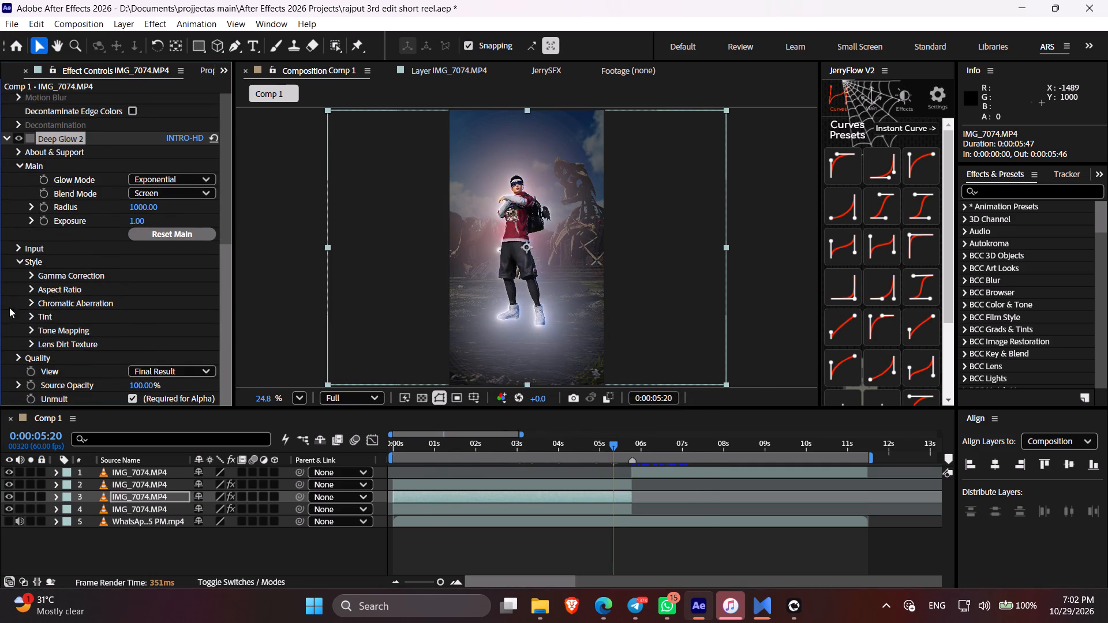
{"action": "left_click", "coordinate": [20, 249]}
{"action": "left_click", "coordinate": [134, 276]}
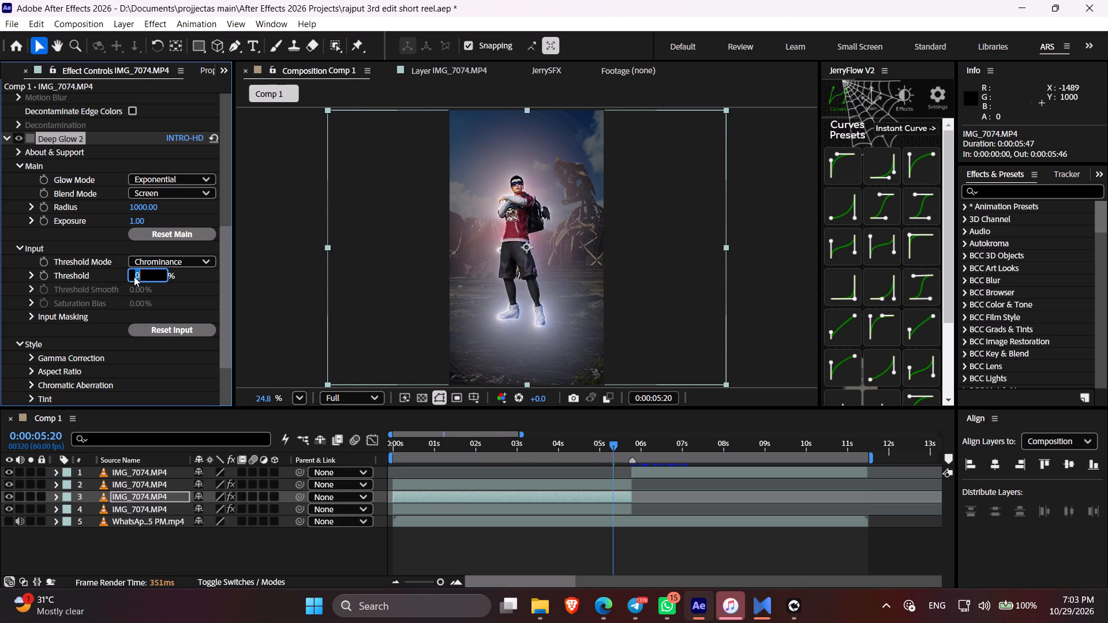
{"action": "type", "text": "50"}
{"action": "left_click", "coordinate": [140, 289]}
{"action": "key", "text": "5"}
{"action": "key", "text": "0"}
{"action": "left_click", "coordinate": [135, 305]}
{"action": "key", "text": "5"}
{"action": "key", "text": "0"}
{"action": "left_click", "coordinate": [183, 303]}
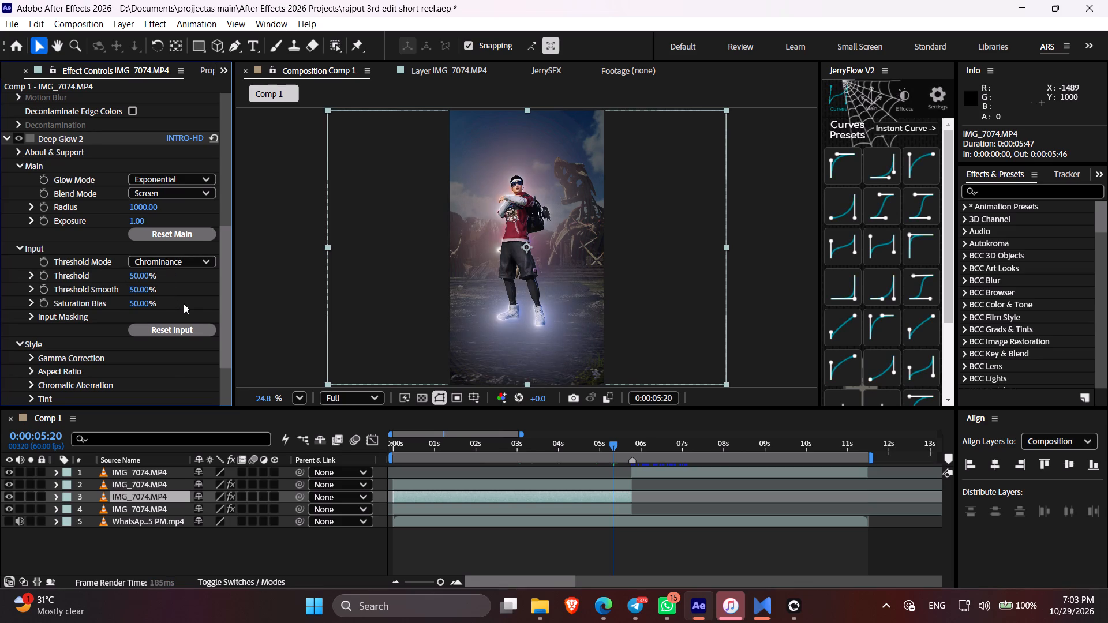
{"action": "key", "text": "ctrl+s"}
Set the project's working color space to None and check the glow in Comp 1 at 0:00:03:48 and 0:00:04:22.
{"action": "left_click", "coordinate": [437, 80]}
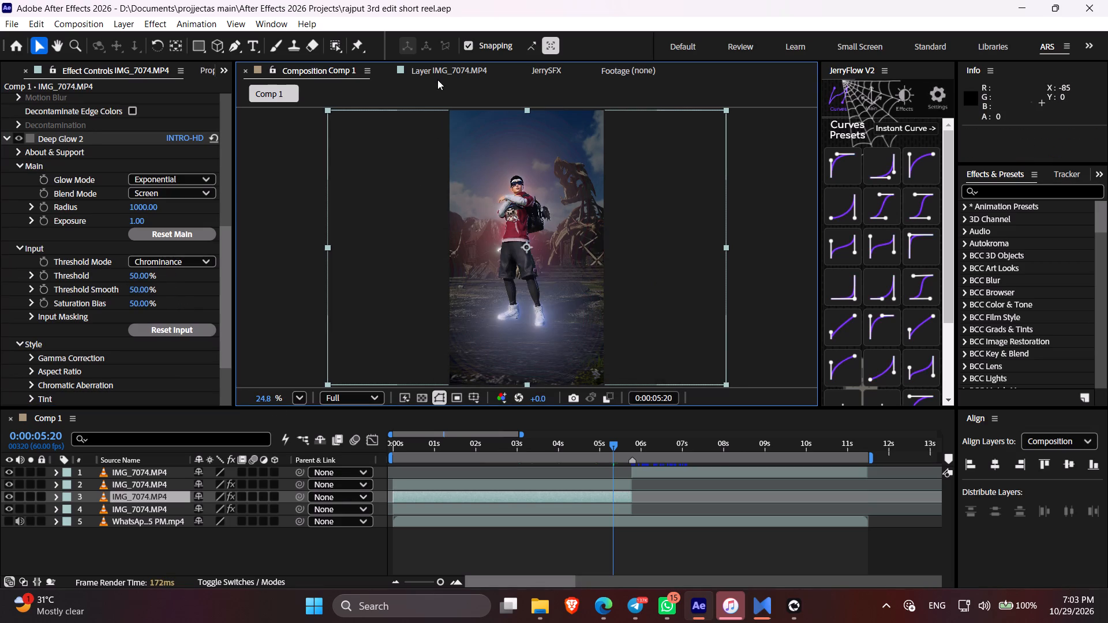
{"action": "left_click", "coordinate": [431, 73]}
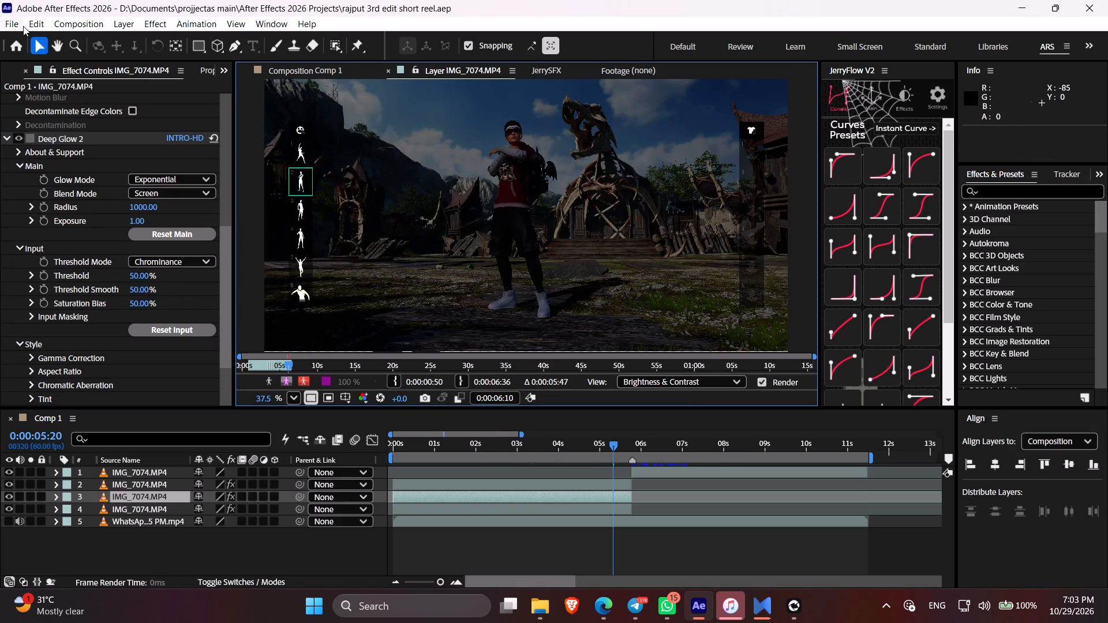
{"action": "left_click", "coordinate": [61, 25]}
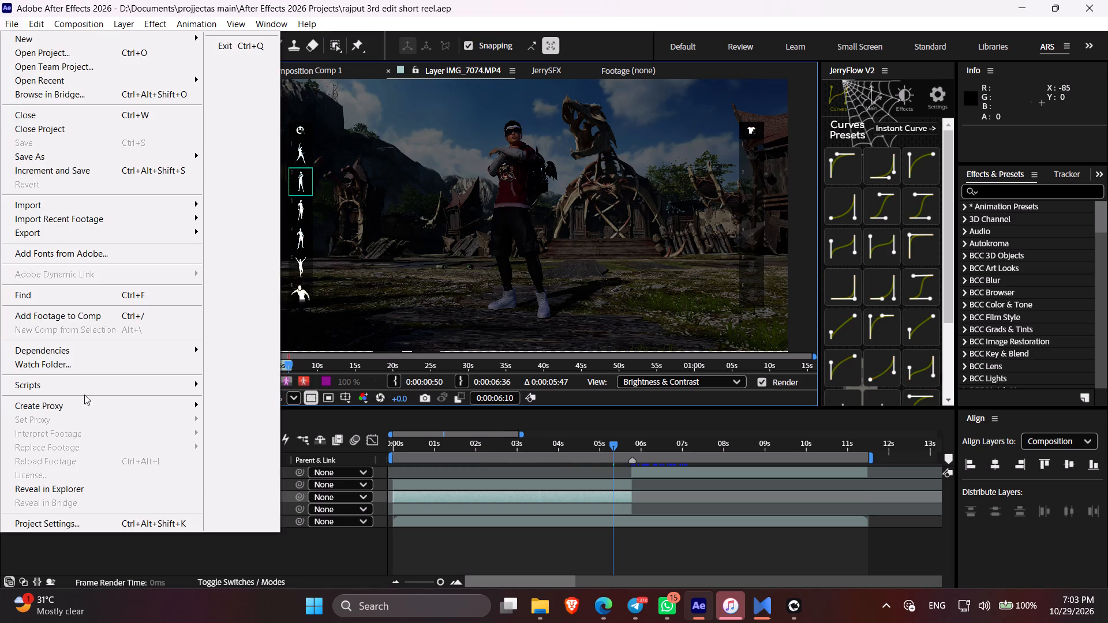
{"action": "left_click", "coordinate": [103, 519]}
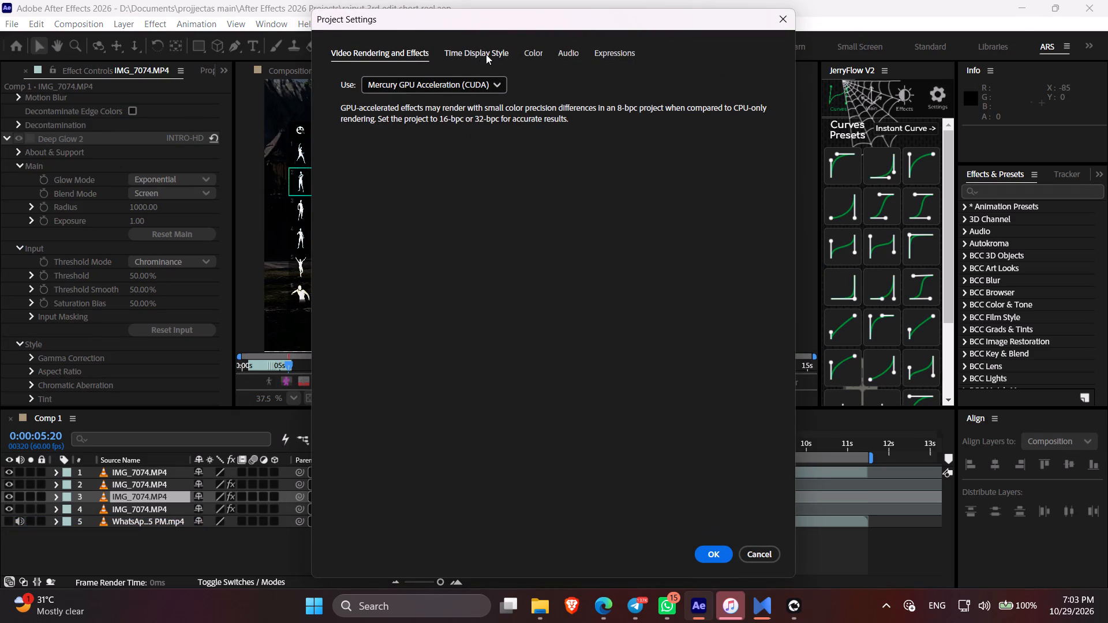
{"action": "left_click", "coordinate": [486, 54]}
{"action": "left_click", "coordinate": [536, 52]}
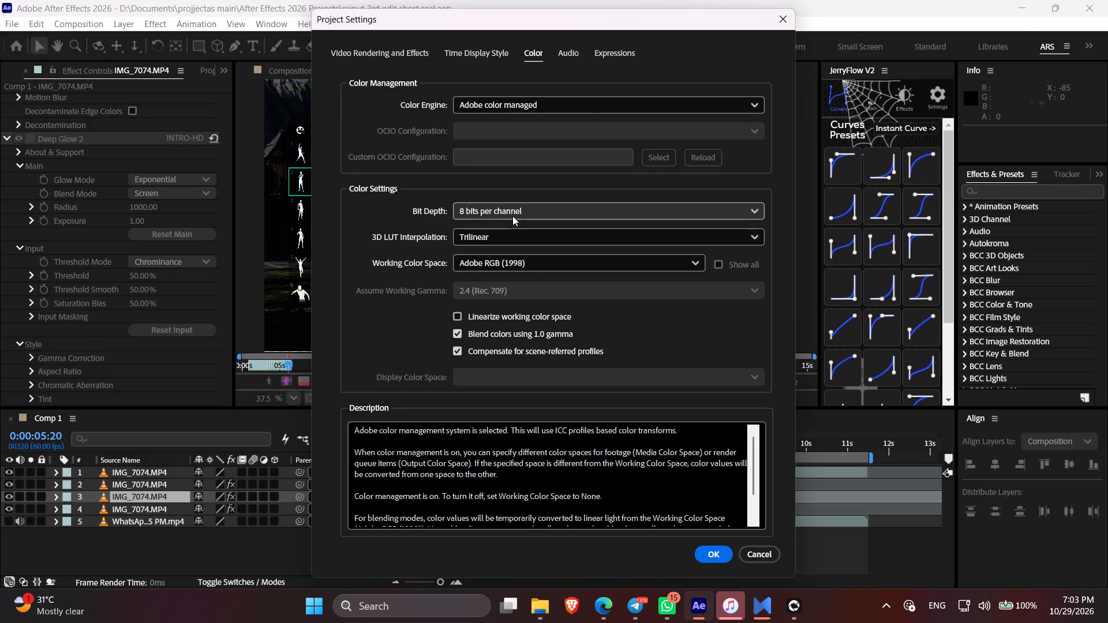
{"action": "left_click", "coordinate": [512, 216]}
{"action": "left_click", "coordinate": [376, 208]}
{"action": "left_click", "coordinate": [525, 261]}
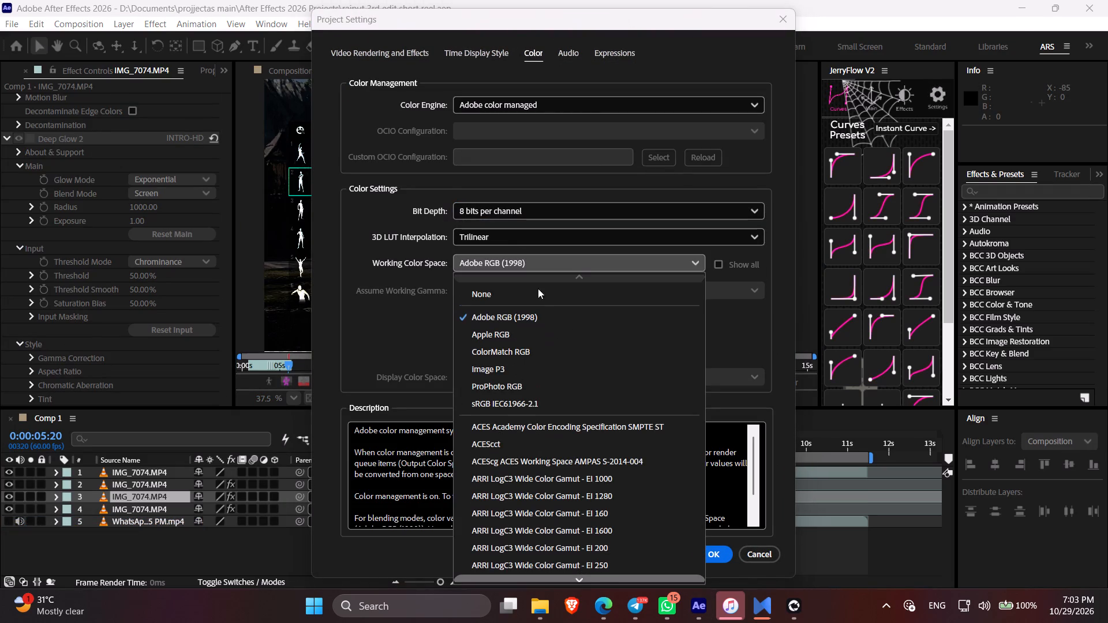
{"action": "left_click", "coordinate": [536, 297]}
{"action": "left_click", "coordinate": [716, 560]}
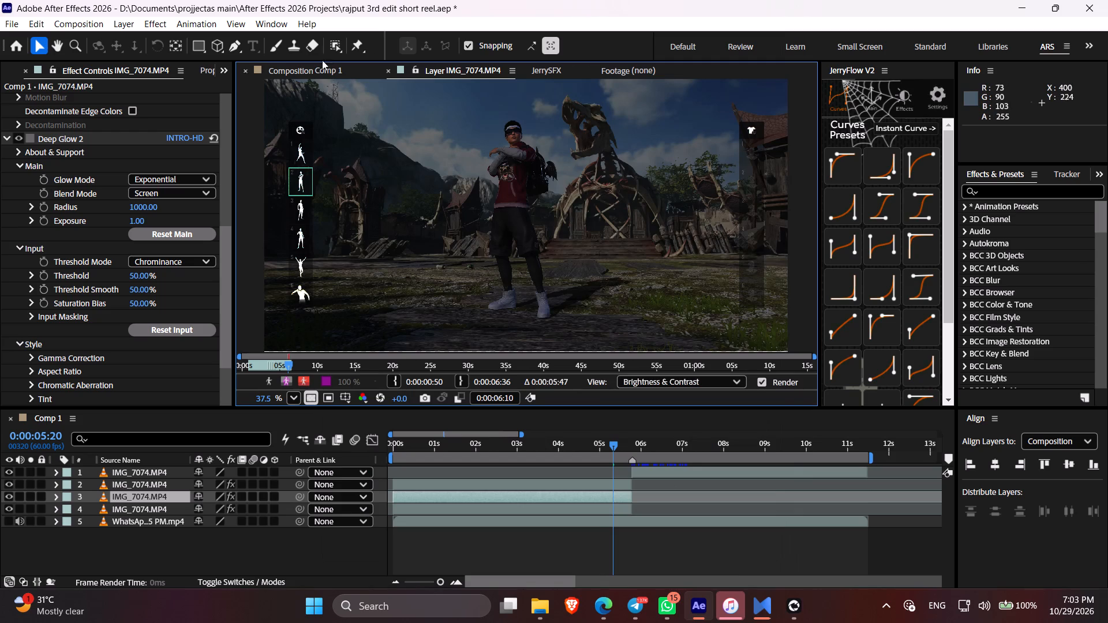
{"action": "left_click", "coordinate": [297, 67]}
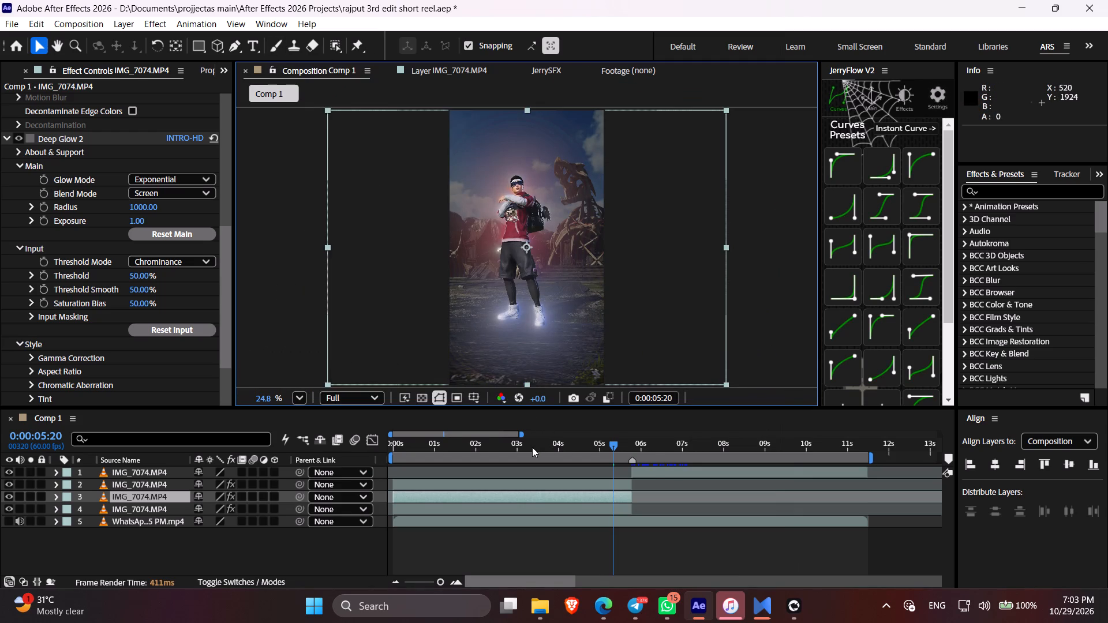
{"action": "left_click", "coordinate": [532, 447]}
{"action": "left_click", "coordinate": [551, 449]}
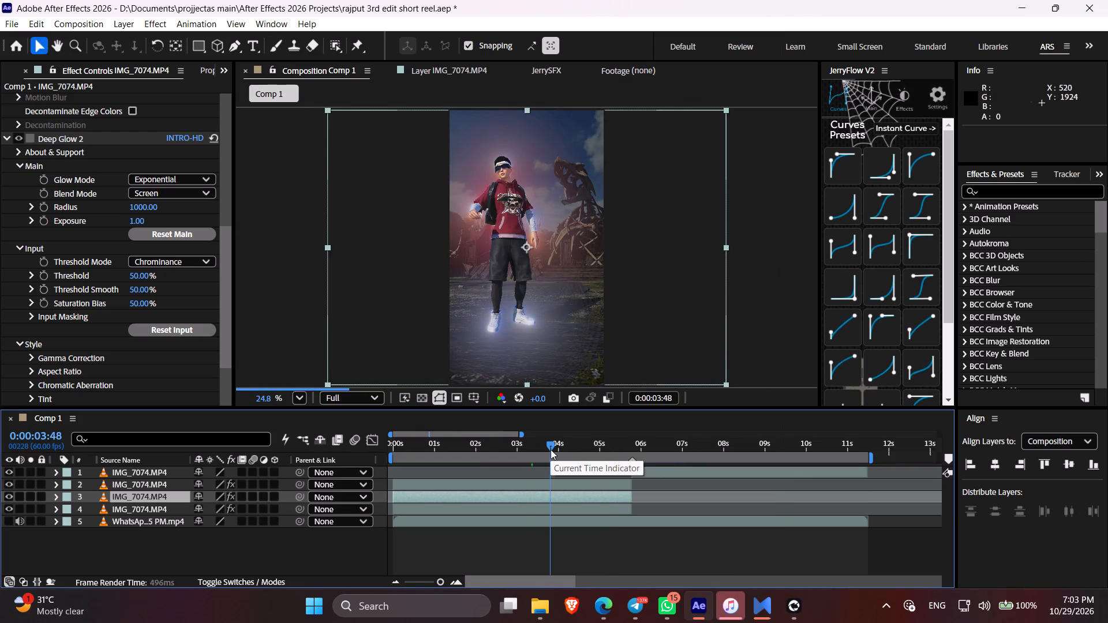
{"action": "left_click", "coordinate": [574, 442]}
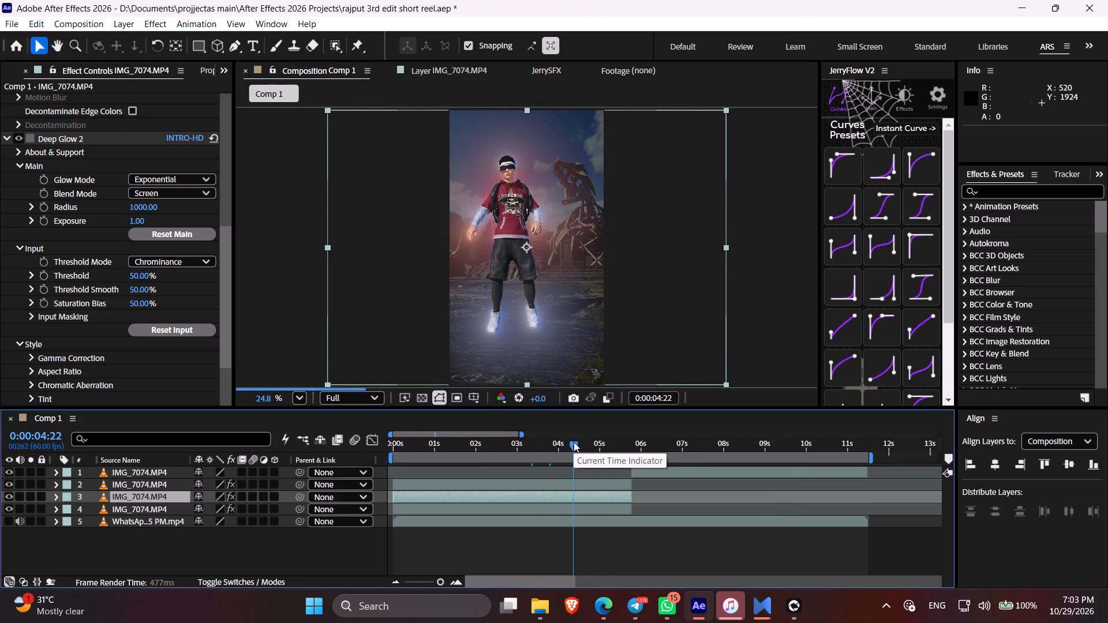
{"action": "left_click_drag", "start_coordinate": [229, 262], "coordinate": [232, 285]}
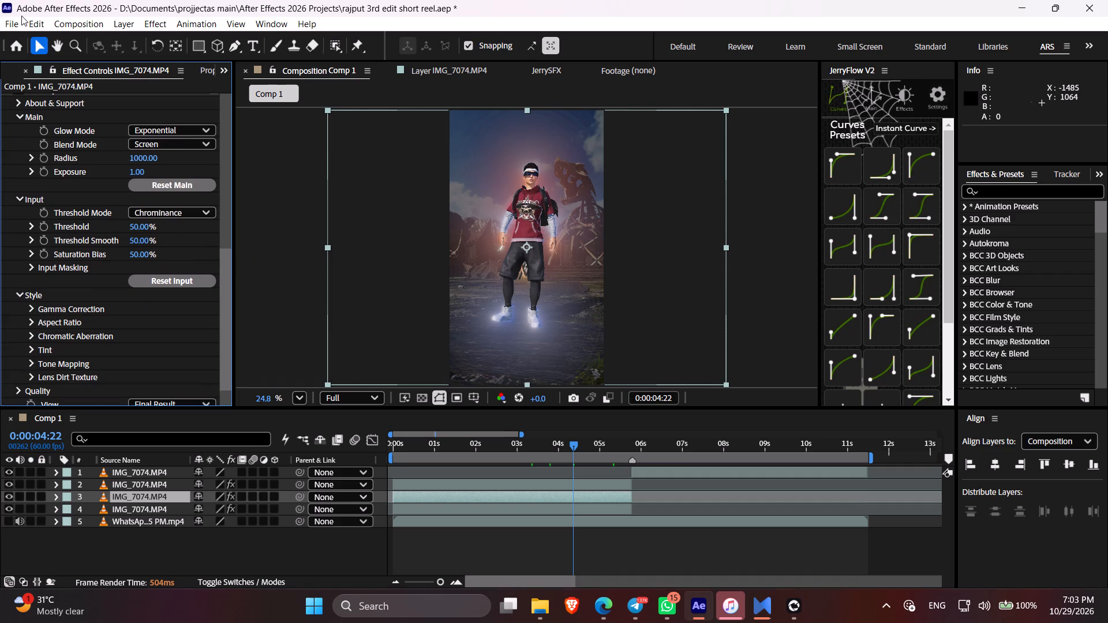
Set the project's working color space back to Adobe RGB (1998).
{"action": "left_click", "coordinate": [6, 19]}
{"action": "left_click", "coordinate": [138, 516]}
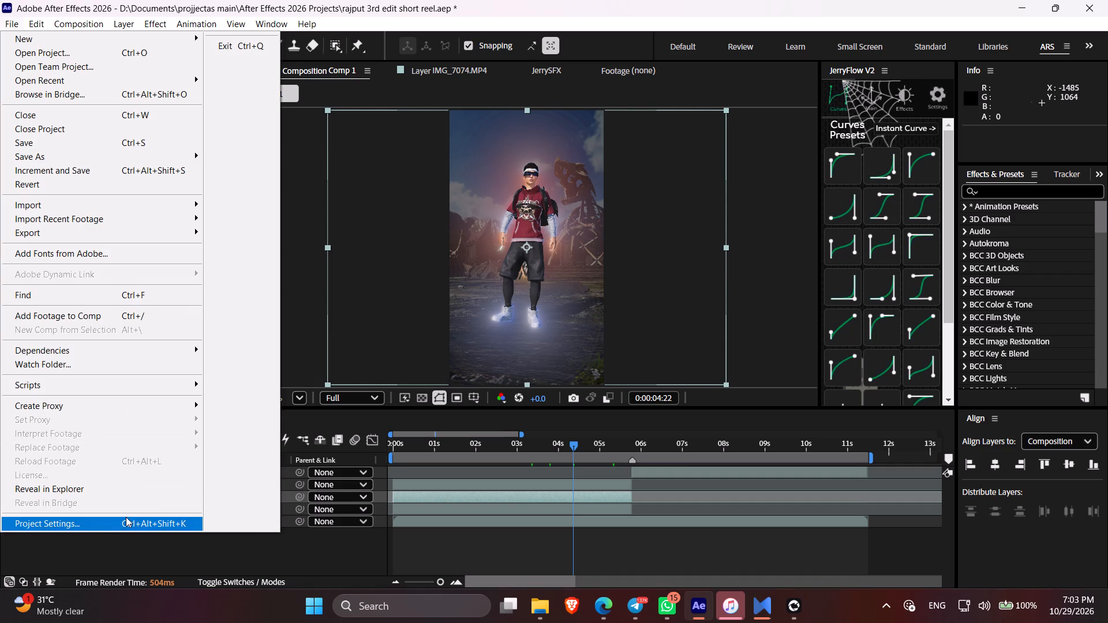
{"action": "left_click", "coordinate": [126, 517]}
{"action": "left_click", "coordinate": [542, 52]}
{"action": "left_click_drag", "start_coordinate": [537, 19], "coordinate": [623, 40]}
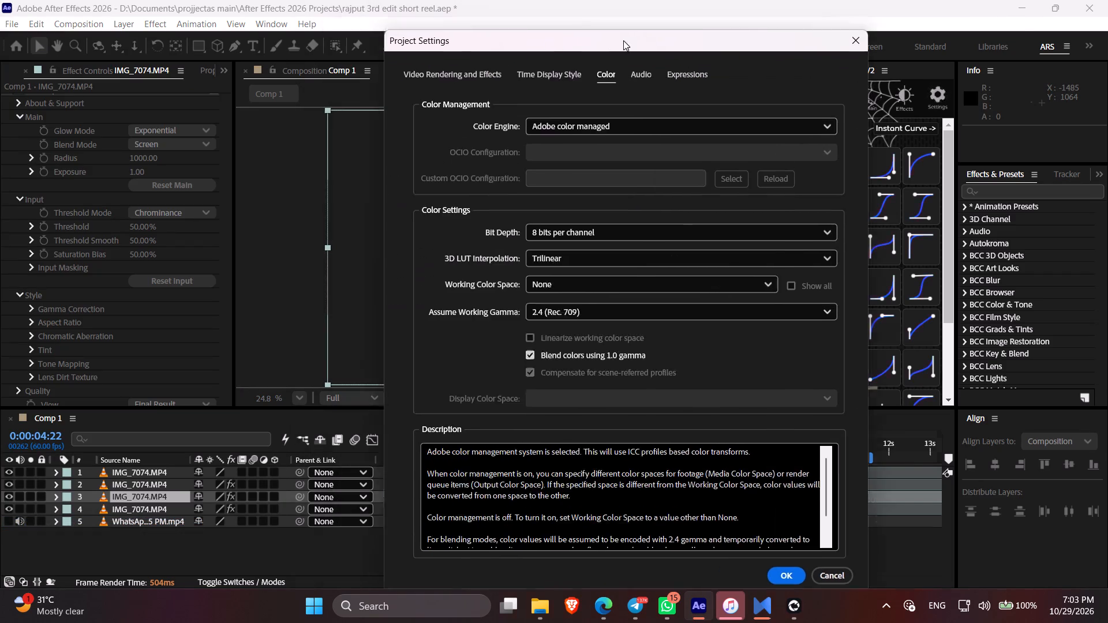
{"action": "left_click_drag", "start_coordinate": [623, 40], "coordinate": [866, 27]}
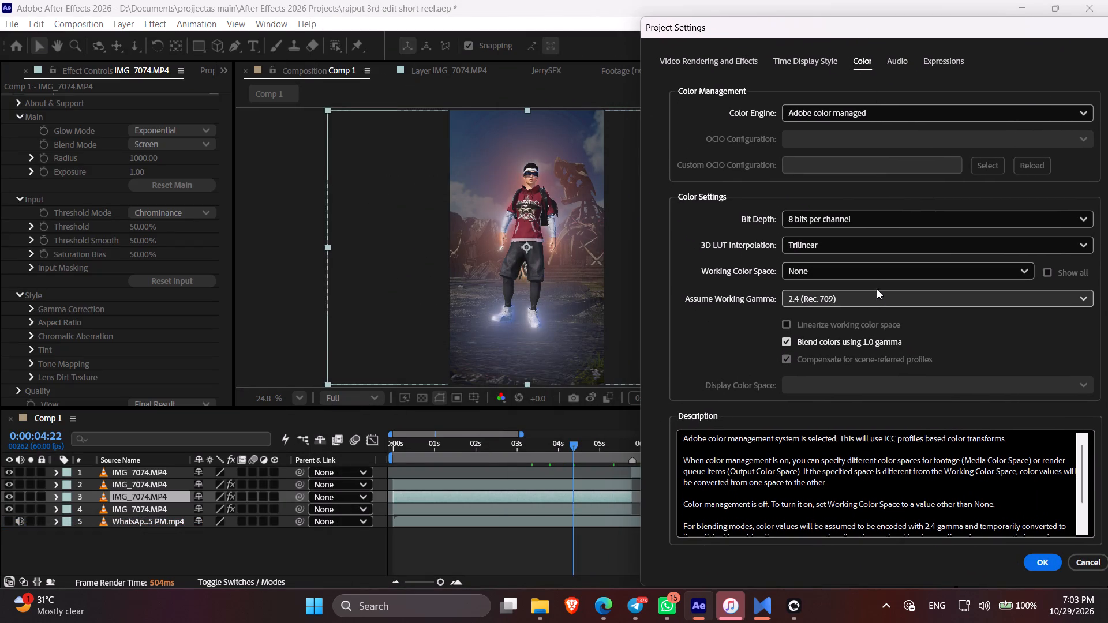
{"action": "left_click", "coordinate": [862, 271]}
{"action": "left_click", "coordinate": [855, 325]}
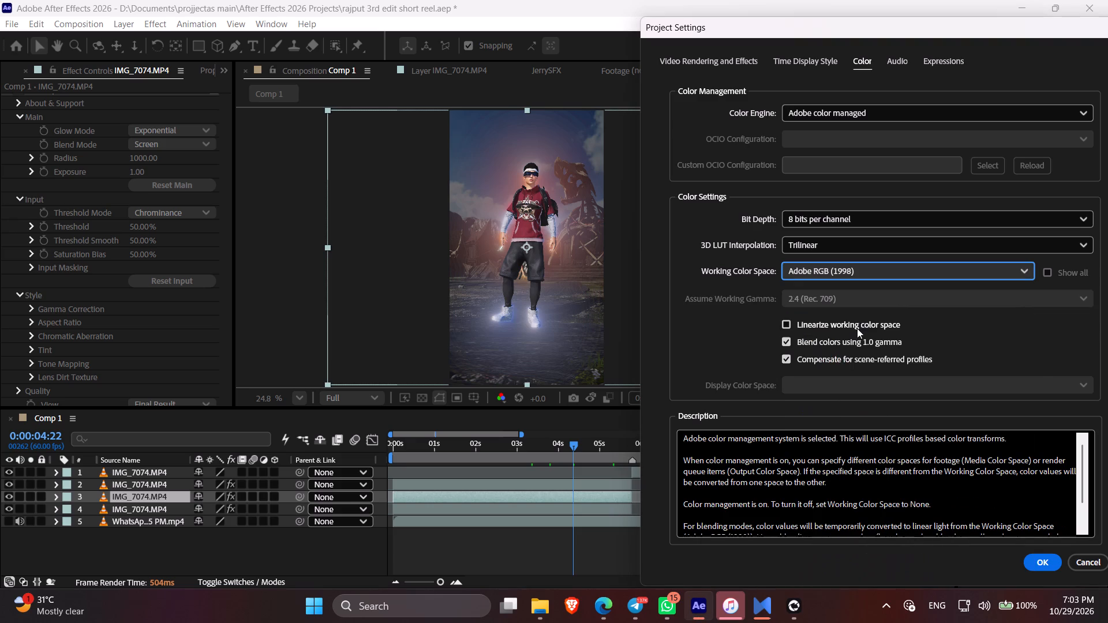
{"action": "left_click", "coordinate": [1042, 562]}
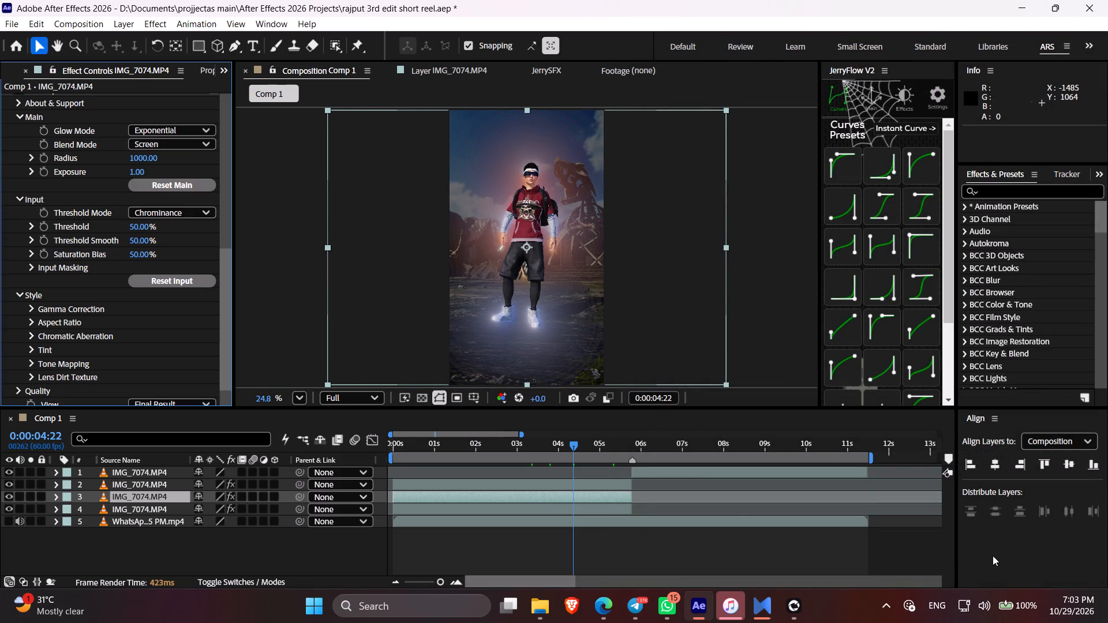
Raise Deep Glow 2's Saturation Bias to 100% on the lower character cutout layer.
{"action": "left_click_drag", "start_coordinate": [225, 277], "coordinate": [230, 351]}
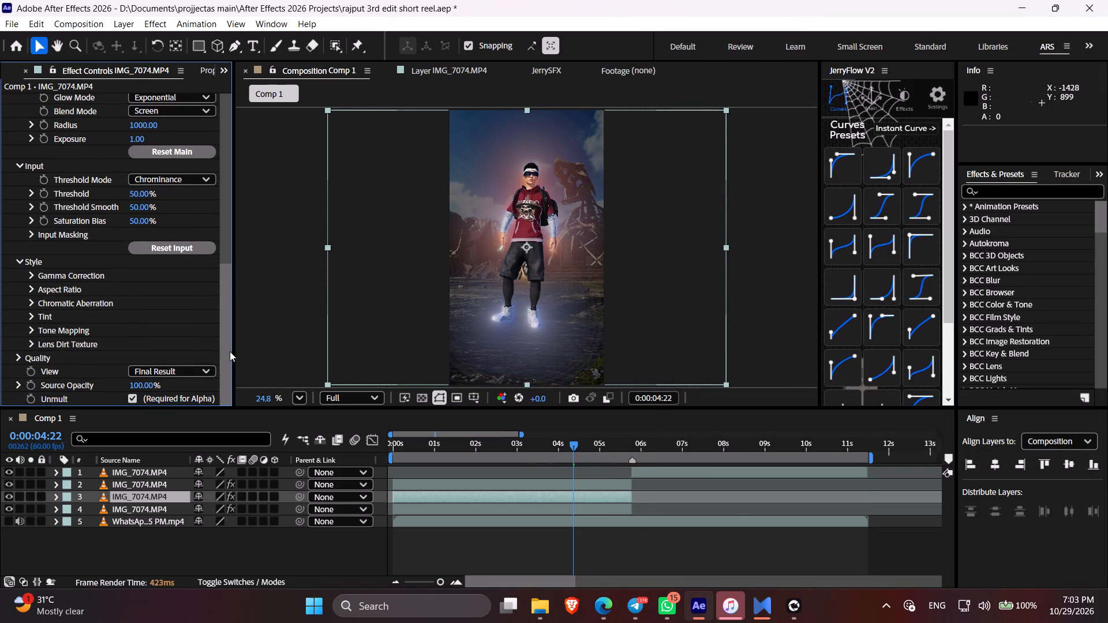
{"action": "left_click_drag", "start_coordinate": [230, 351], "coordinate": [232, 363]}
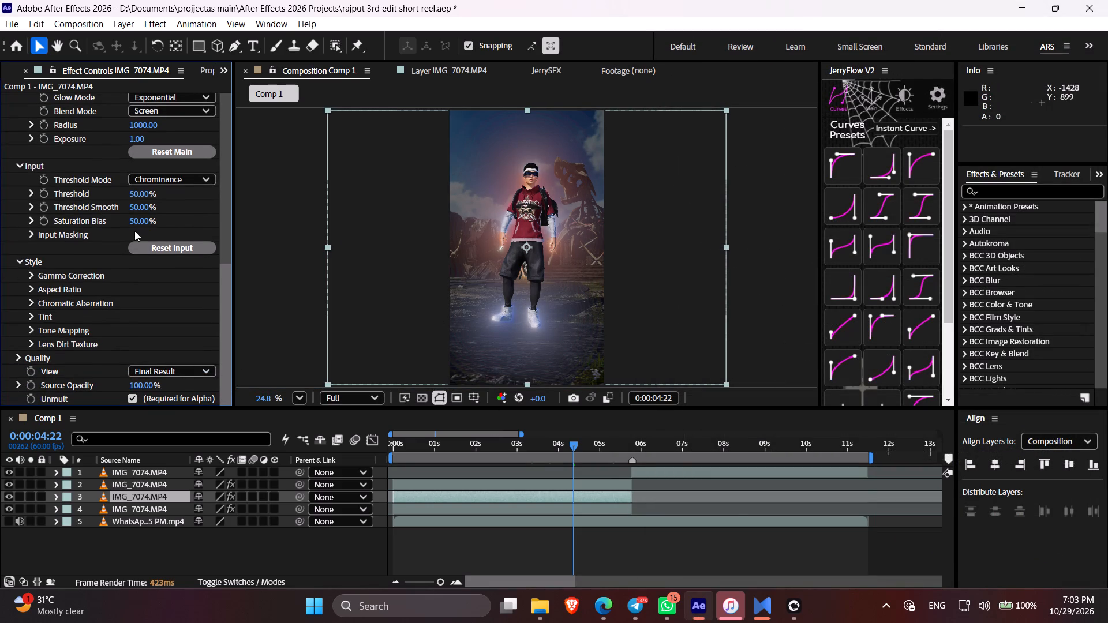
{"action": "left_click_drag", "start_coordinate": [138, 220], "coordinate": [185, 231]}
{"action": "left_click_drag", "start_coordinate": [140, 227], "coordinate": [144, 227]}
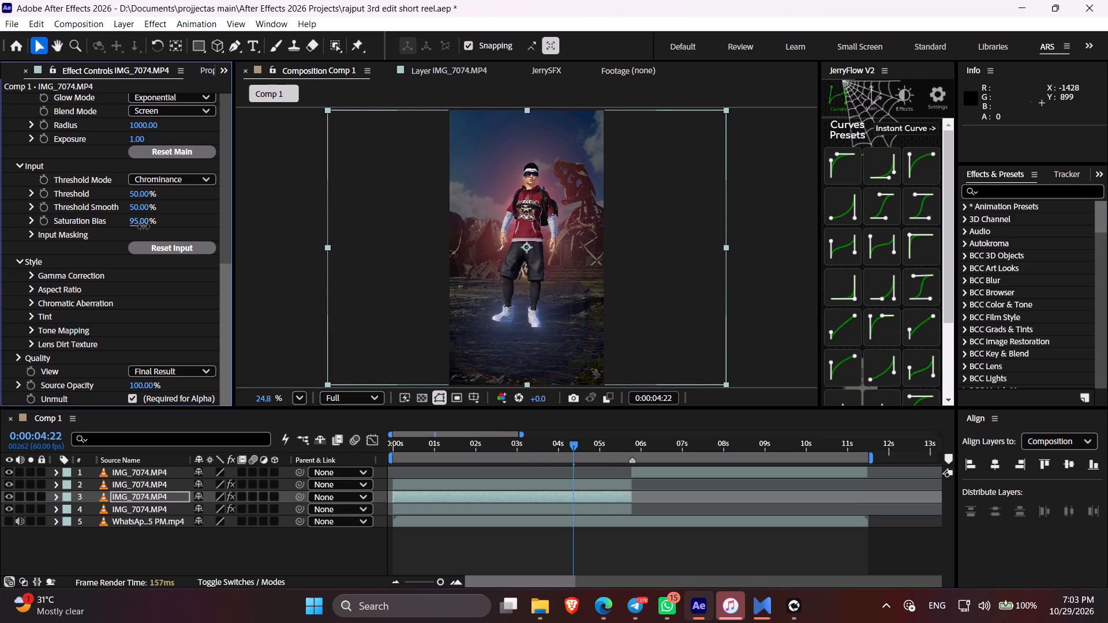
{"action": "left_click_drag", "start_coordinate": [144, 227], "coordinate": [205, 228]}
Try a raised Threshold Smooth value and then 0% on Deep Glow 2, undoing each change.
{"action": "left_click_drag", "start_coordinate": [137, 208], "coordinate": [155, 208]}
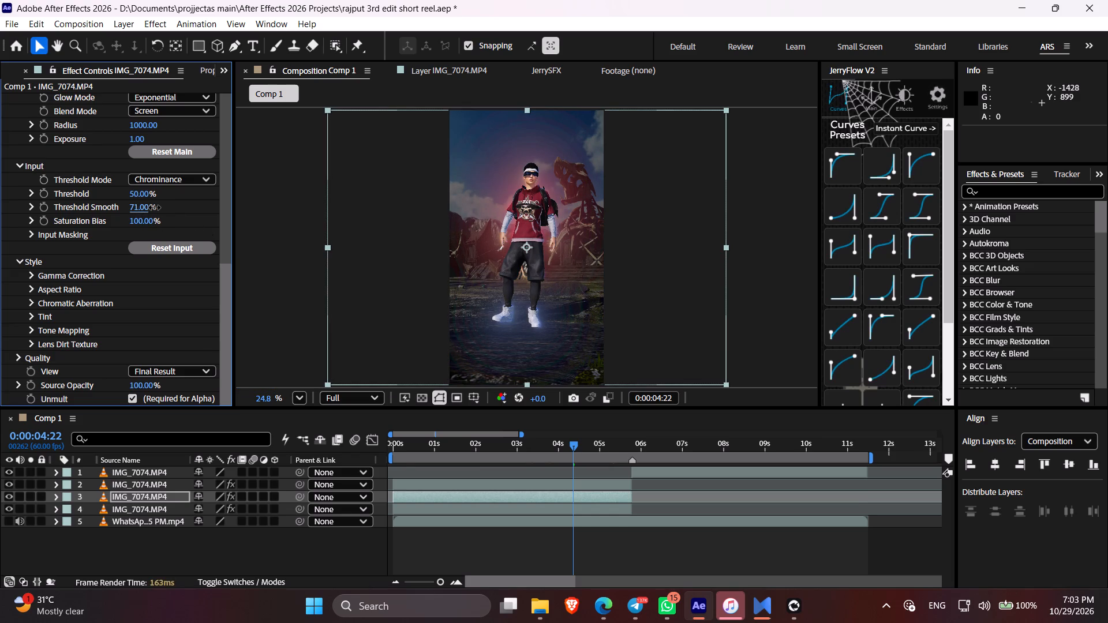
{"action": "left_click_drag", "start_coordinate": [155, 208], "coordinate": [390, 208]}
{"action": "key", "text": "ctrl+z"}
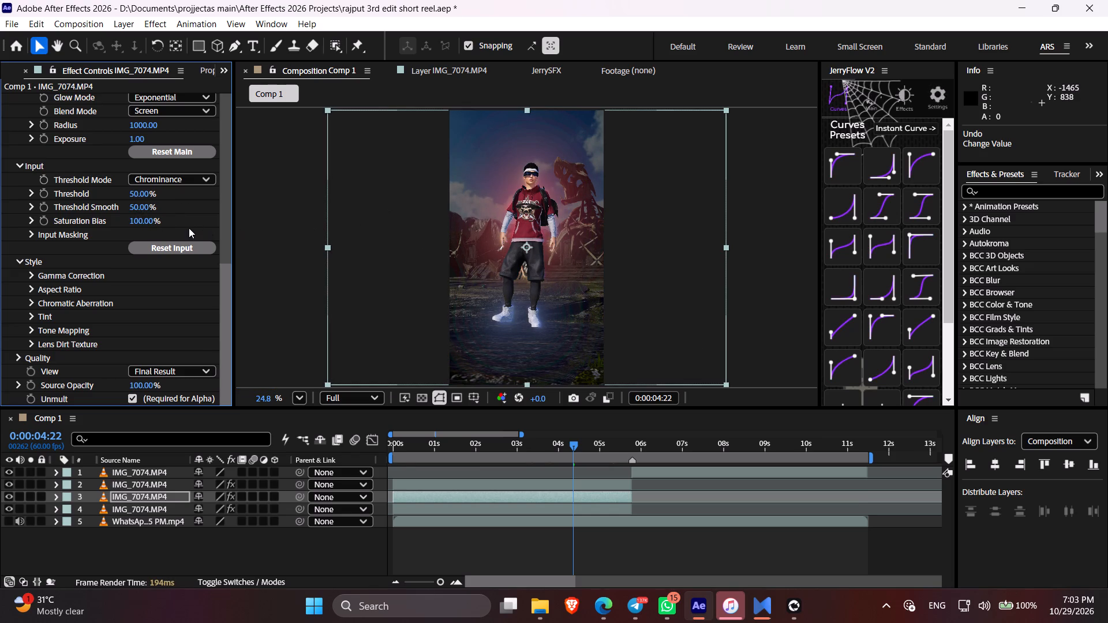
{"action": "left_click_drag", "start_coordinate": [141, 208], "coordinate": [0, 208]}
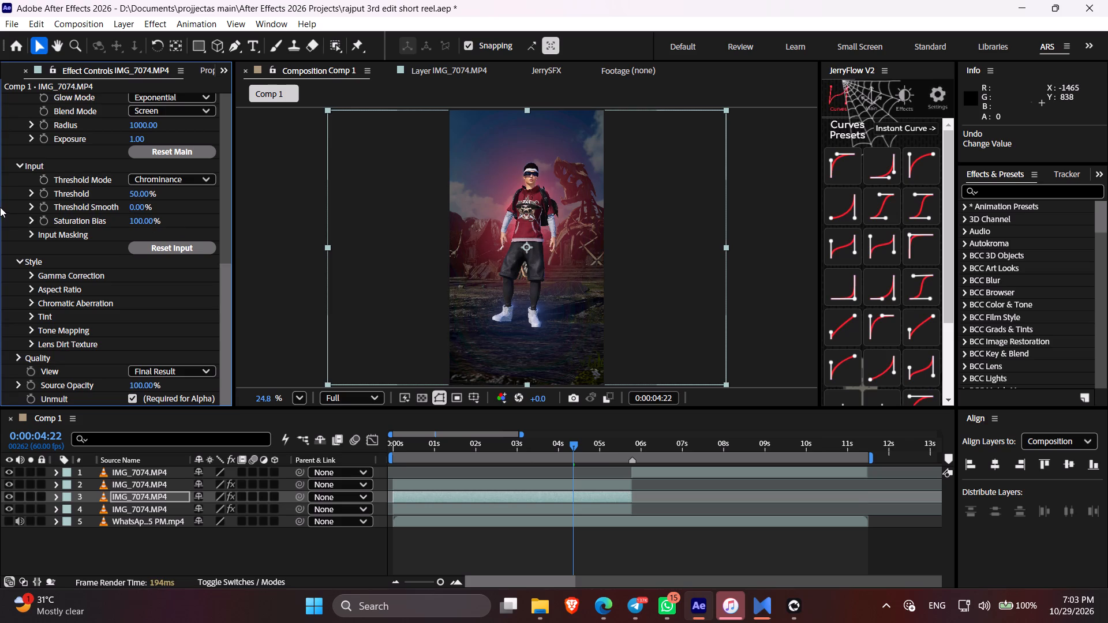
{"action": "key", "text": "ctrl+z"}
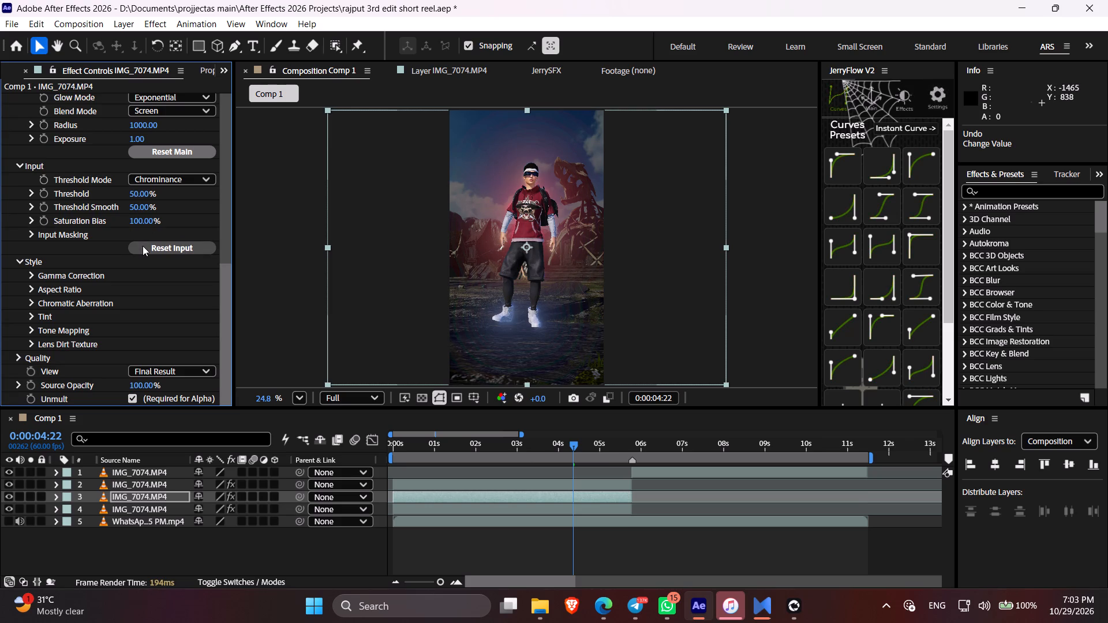
Set Deep Glow 2's Threshold Smooth to 25%, undo a trial Threshold of 81%, and set the Threshold to 60%.
{"action": "left_click", "coordinate": [136, 206]}
{"action": "key", "text": "2"}
{"action": "key", "text": "5"}
{"action": "left_click", "coordinate": [181, 205]}
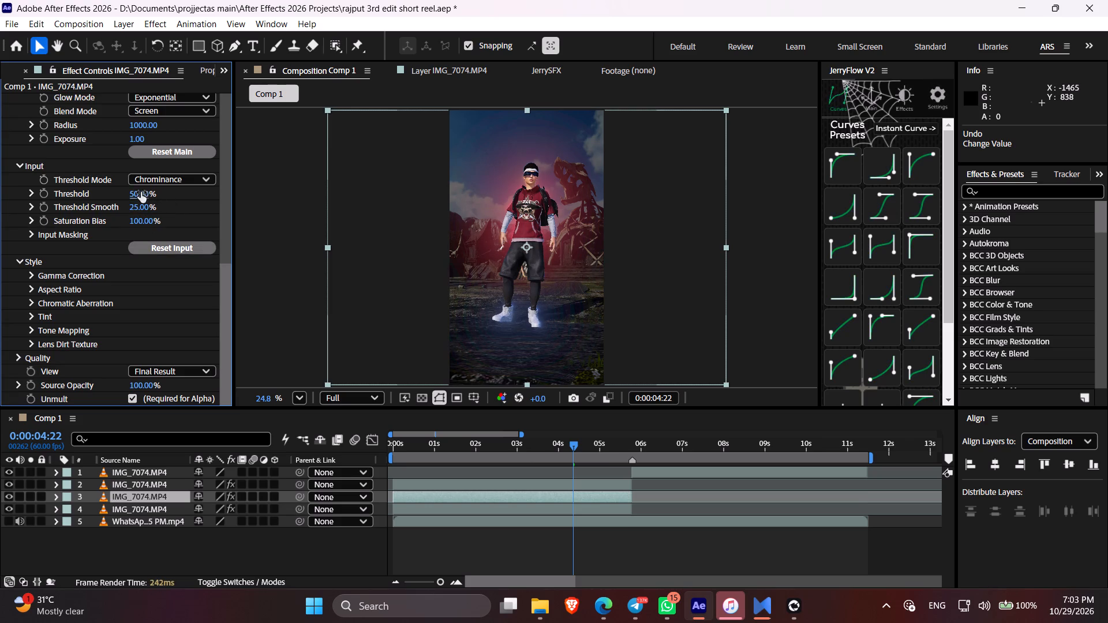
{"action": "left_click_drag", "start_coordinate": [141, 192], "coordinate": [170, 196]}
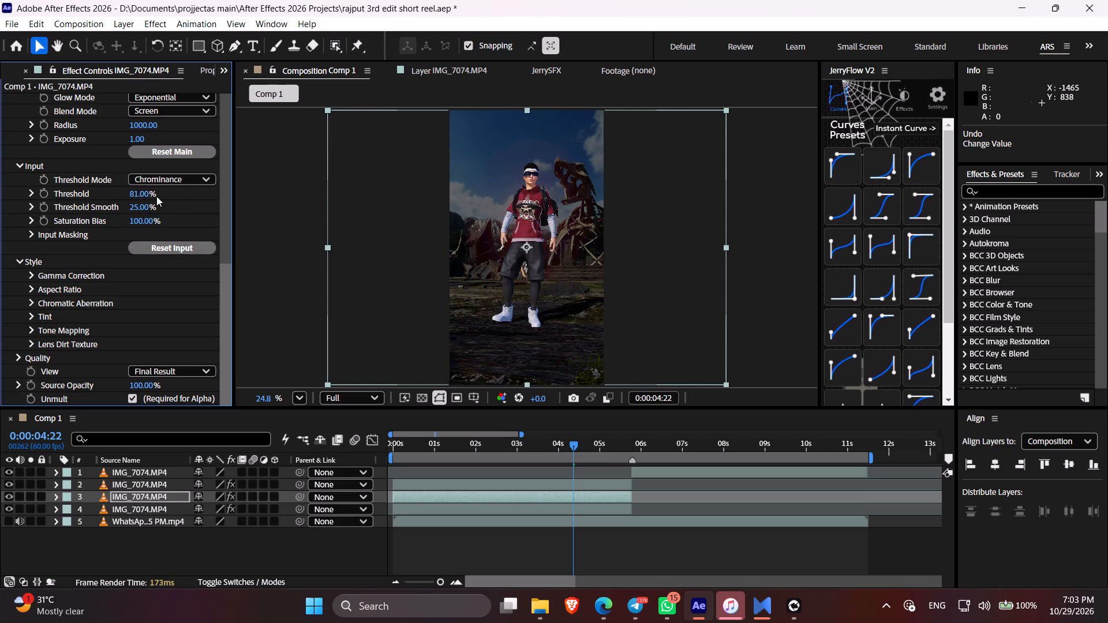
{"action": "key", "text": "ctrl+z"}
{"action": "left_click_drag", "start_coordinate": [142, 193], "coordinate": [155, 196]}
{"action": "left_click", "coordinate": [185, 225]}
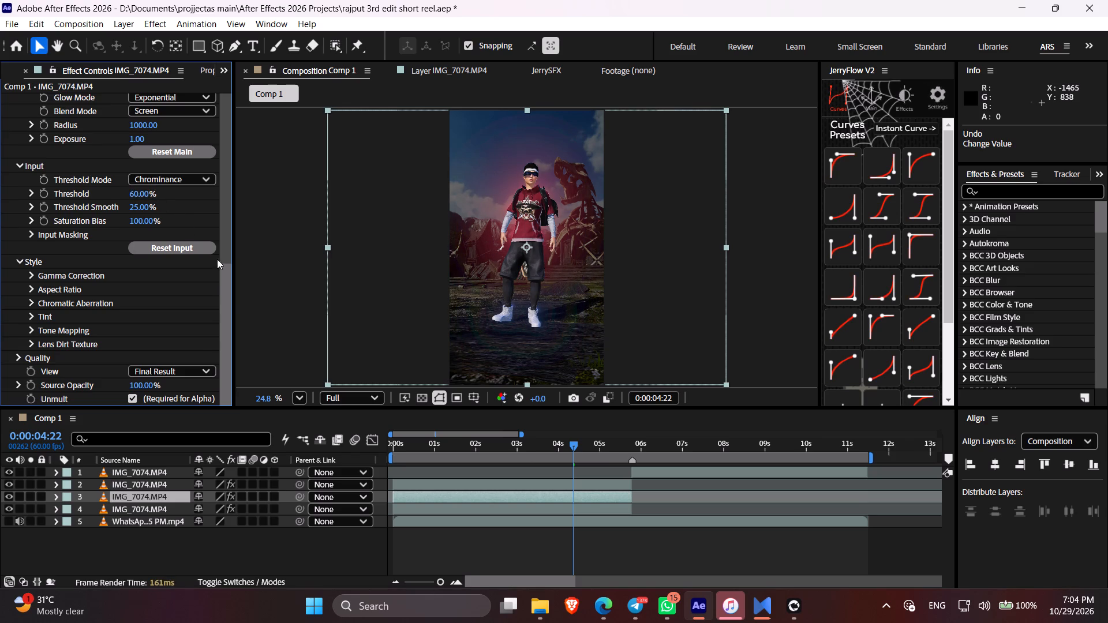
Set Deep Glow 2's Radius to 600 and save the project.
{"action": "left_click", "coordinate": [228, 295]}
{"action": "left_click", "coordinate": [135, 131]}
{"action": "key", "text": "6"}
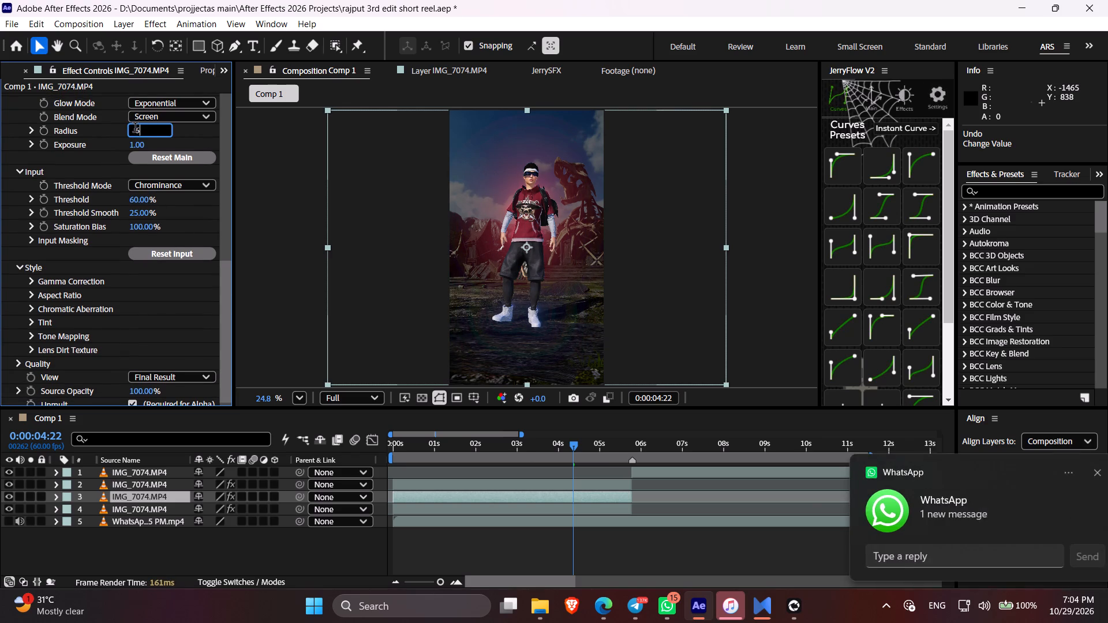
{"action": "key", "text": "0"}
{"action": "key", "text": "0"}
{"action": "left_click", "coordinate": [182, 134]}
{"action": "key", "text": "ctrl+s"}
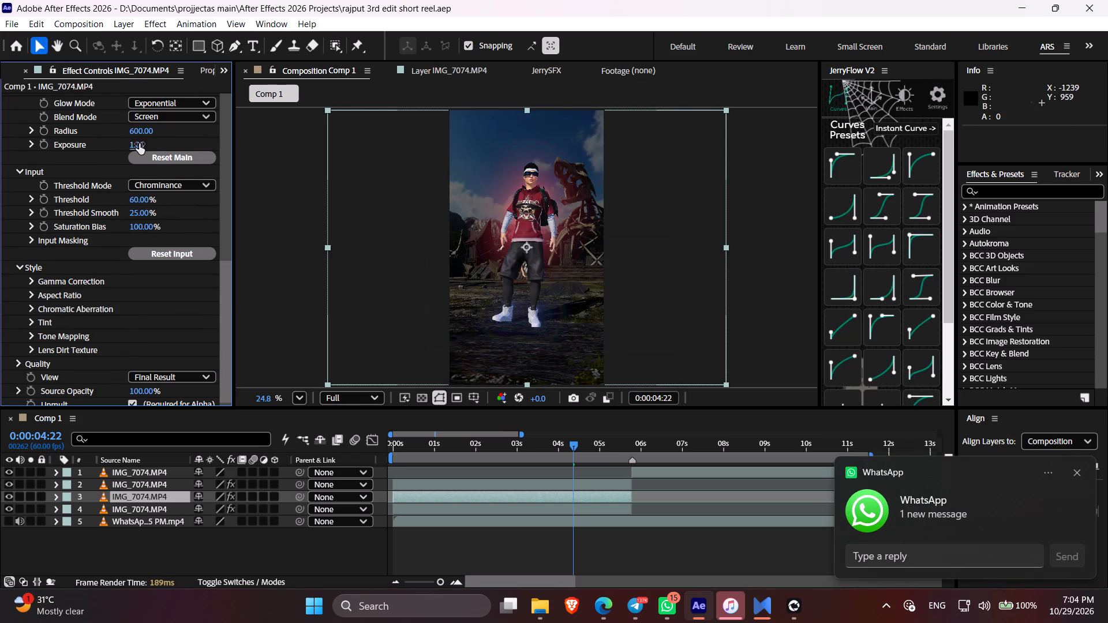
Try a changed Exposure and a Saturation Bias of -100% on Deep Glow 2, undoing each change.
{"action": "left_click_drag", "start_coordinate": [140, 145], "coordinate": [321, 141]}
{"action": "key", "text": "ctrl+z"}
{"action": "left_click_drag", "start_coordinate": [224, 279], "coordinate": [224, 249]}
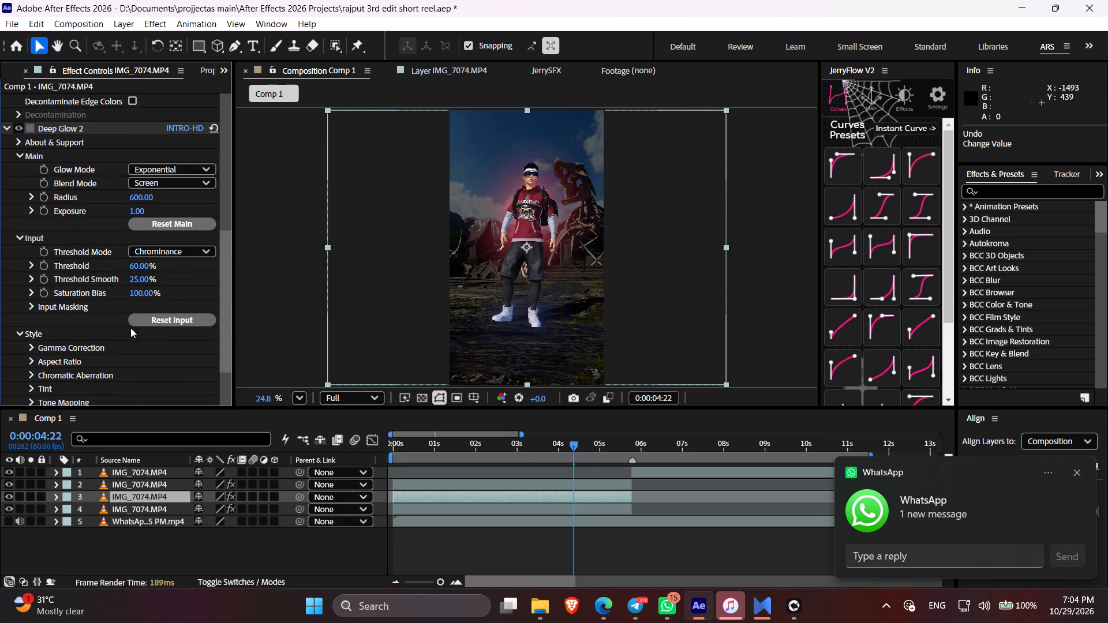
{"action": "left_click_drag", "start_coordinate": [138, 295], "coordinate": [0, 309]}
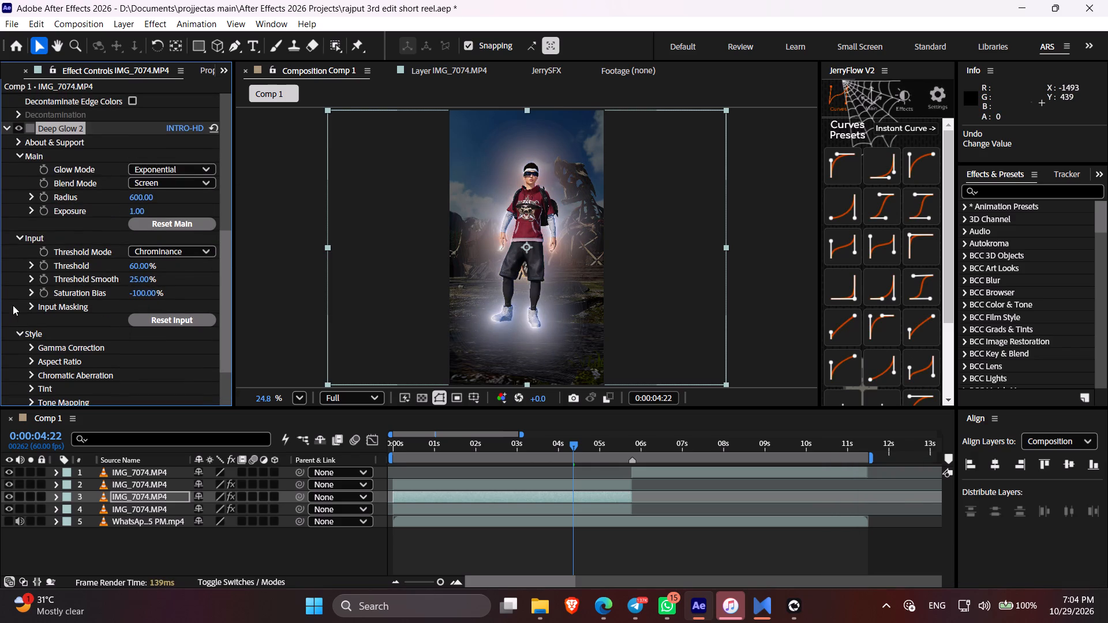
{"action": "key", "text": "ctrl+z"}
Set Deep Glow 2's Saturation Bias to 80% and save the project.
{"action": "left_click_drag", "start_coordinate": [144, 292], "coordinate": [126, 292]}
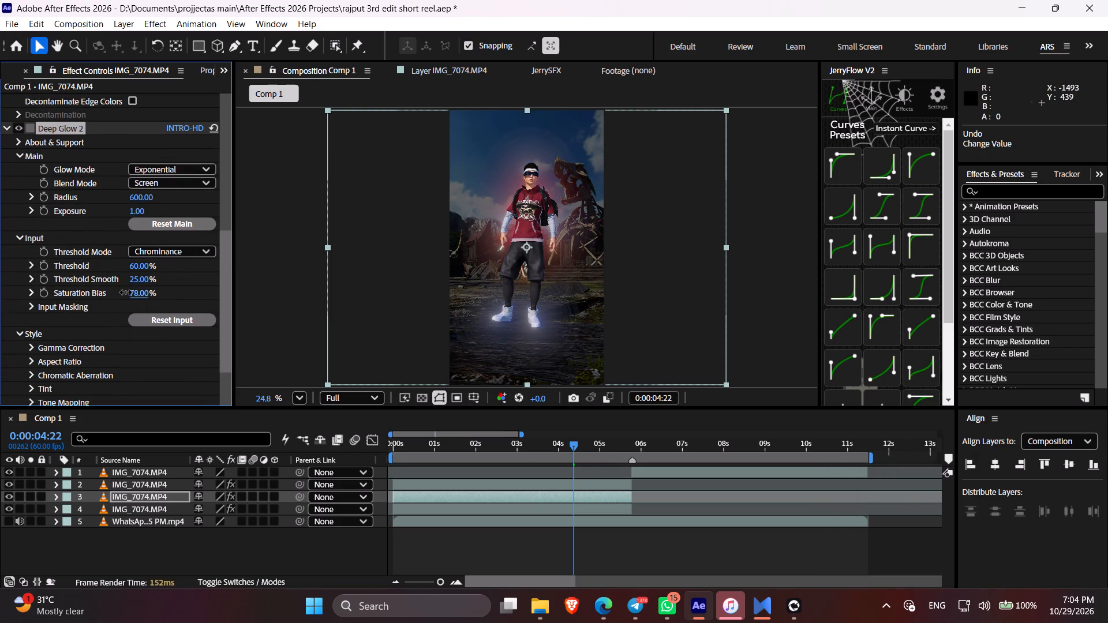
{"action": "left_click_drag", "start_coordinate": [126, 292], "coordinate": [136, 294]}
{"action": "left_click", "coordinate": [143, 292]}
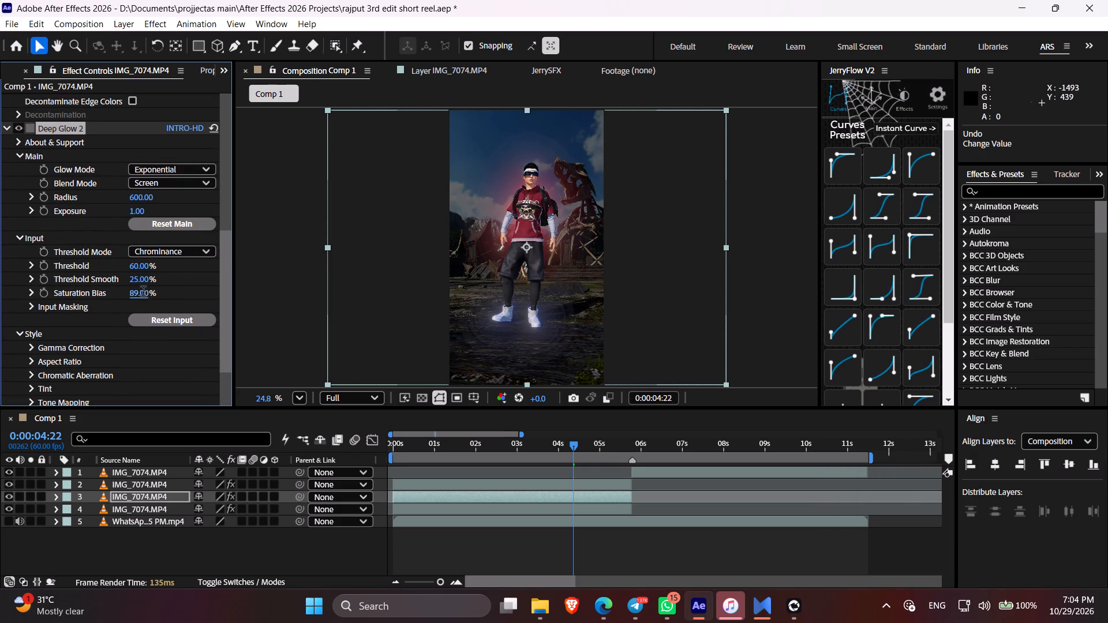
{"action": "key", "text": "8"}
{"action": "key", "text": "0"}
{"action": "left_click", "coordinate": [216, 272]}
{"action": "key", "text": "ctrl+s"}
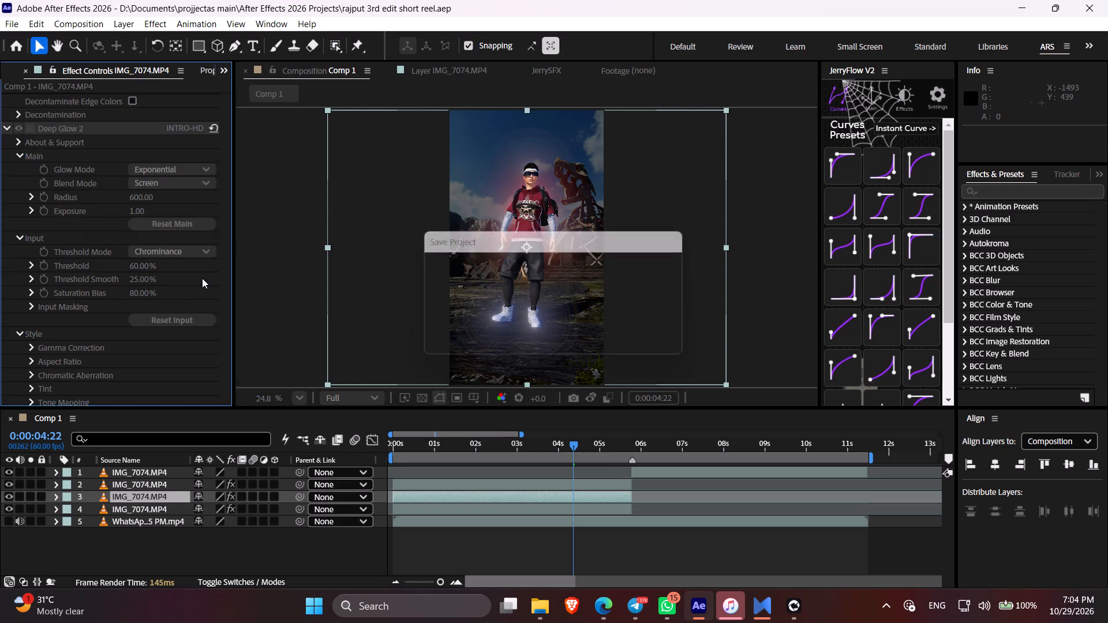
Set Deep Glow 2's Threshold Smooth to 40% and save the project.
{"action": "left_click_drag", "start_coordinate": [144, 277], "coordinate": [170, 279]}
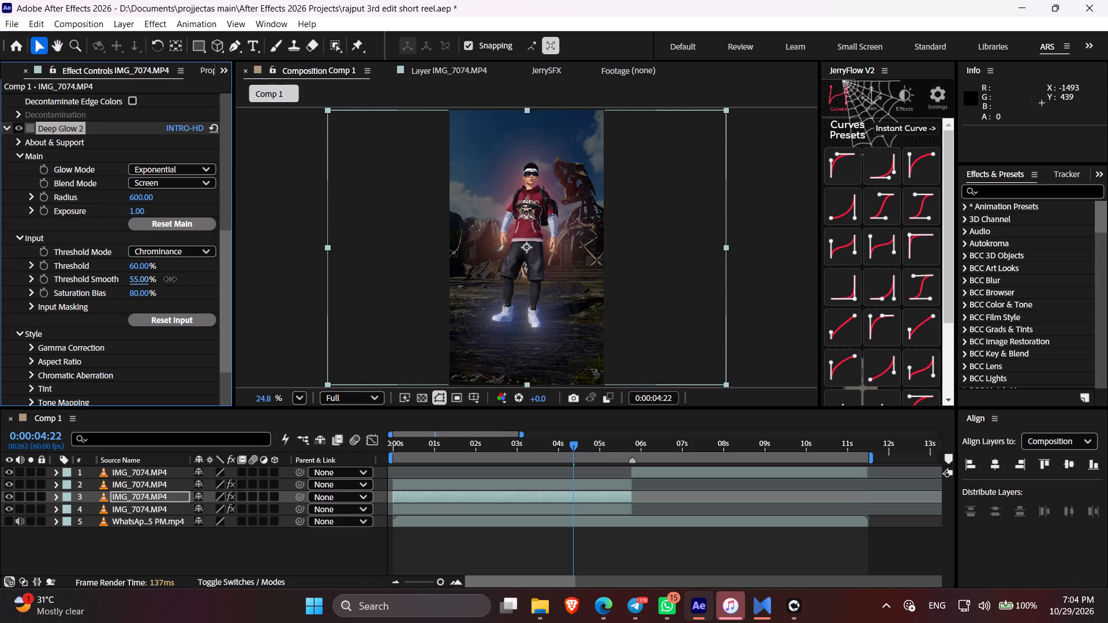
{"action": "left_click_drag", "start_coordinate": [170, 279], "coordinate": [158, 279]}
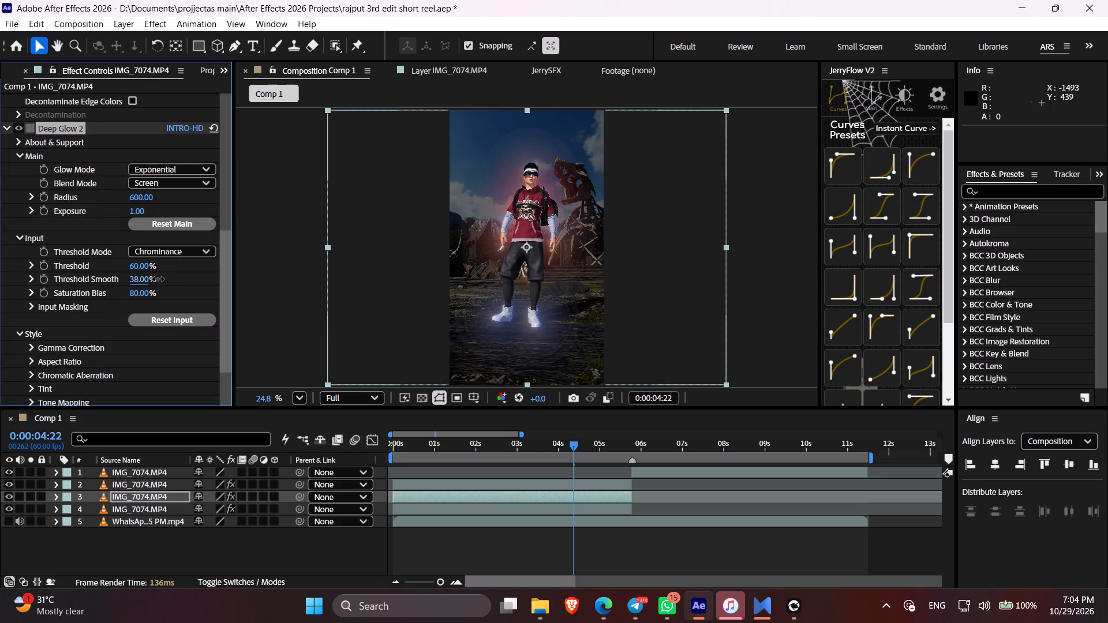
{"action": "left_click_drag", "start_coordinate": [158, 279], "coordinate": [160, 280]}
{"action": "key", "text": "ctrl+s"}
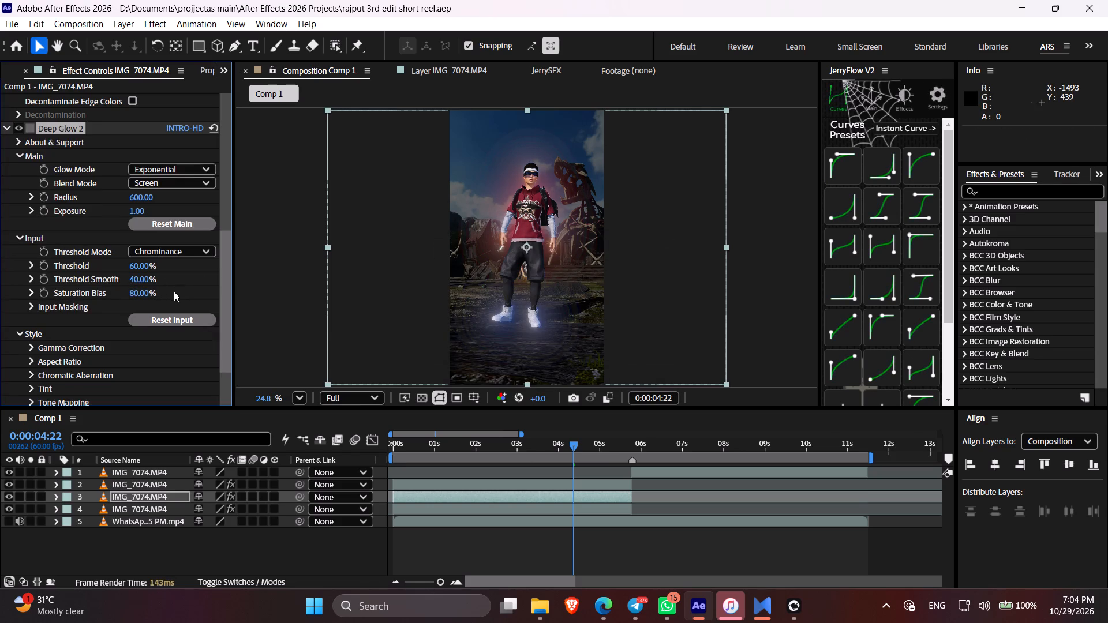
Switch Deep Glow 2 off and back on to compare the frame with and without the glow.
{"action": "left_click_drag", "start_coordinate": [223, 305], "coordinate": [223, 257]}
{"action": "left_click", "coordinate": [18, 230]}
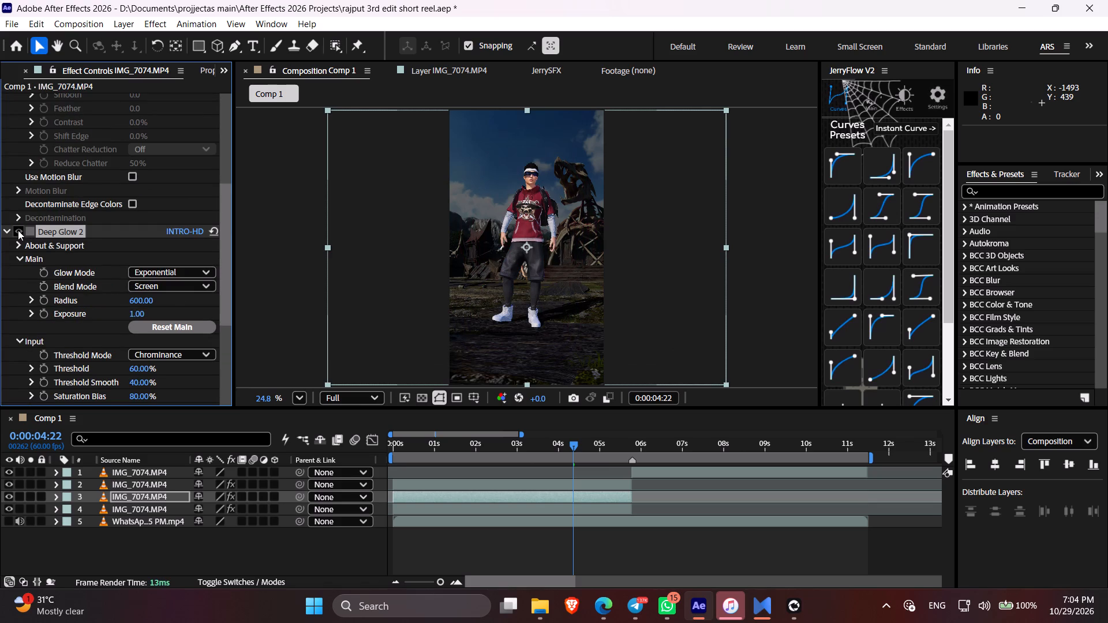
{"action": "left_click", "coordinate": [18, 230]}
{"action": "left_click", "coordinate": [14, 228]}
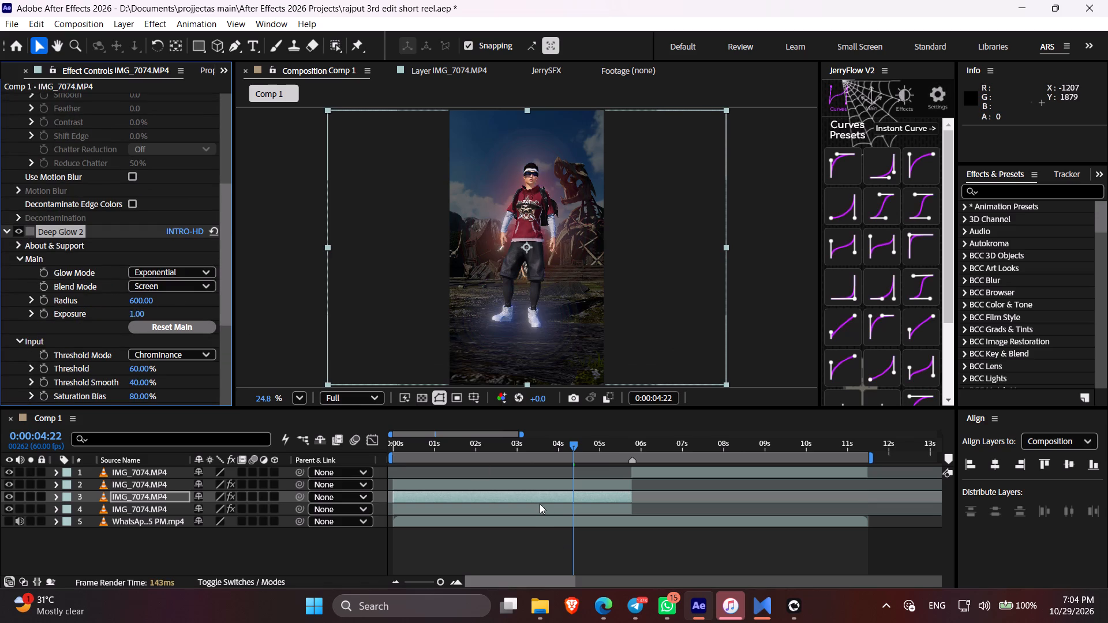
Apply Drop Shadow to the matted character layer (layer 3) and place it above Deep Glow 2 in the effect order.
{"action": "left_click", "coordinate": [534, 498]}
{"action": "key", "text": "ctrl+space"}
{"action": "type", "text": "dro"}
{"action": "key", "text": "p"}
{"action": "left_click", "coordinate": [496, 446]}
{"action": "key", "text": "e"}
{"action": "left_click_drag", "start_coordinate": [171, 534], "coordinate": [150, 519]}
{"action": "key", "text": "e"}
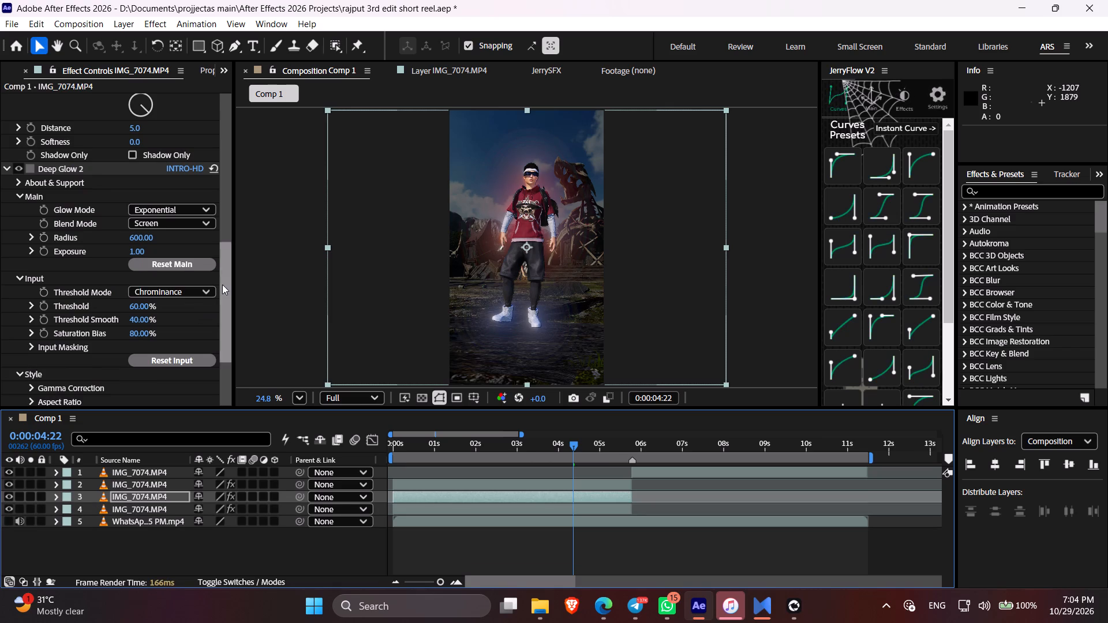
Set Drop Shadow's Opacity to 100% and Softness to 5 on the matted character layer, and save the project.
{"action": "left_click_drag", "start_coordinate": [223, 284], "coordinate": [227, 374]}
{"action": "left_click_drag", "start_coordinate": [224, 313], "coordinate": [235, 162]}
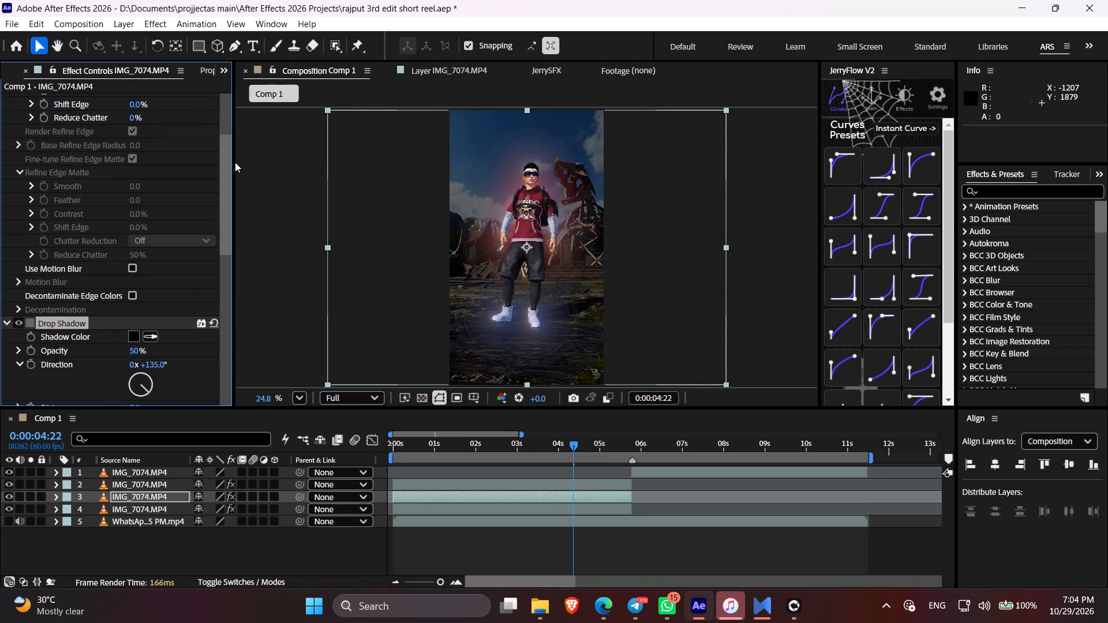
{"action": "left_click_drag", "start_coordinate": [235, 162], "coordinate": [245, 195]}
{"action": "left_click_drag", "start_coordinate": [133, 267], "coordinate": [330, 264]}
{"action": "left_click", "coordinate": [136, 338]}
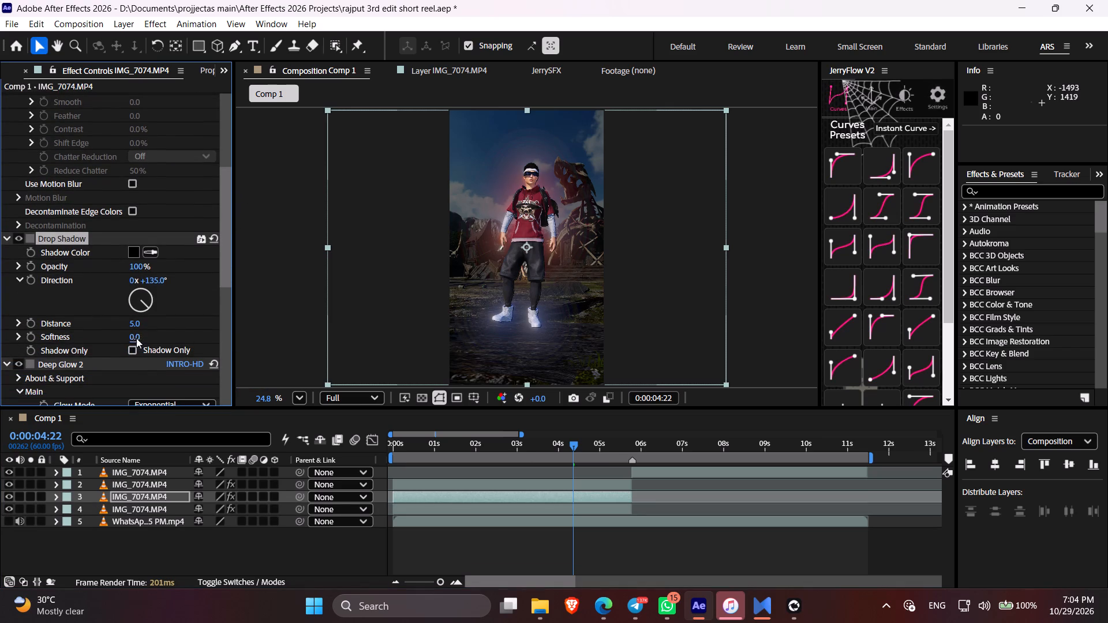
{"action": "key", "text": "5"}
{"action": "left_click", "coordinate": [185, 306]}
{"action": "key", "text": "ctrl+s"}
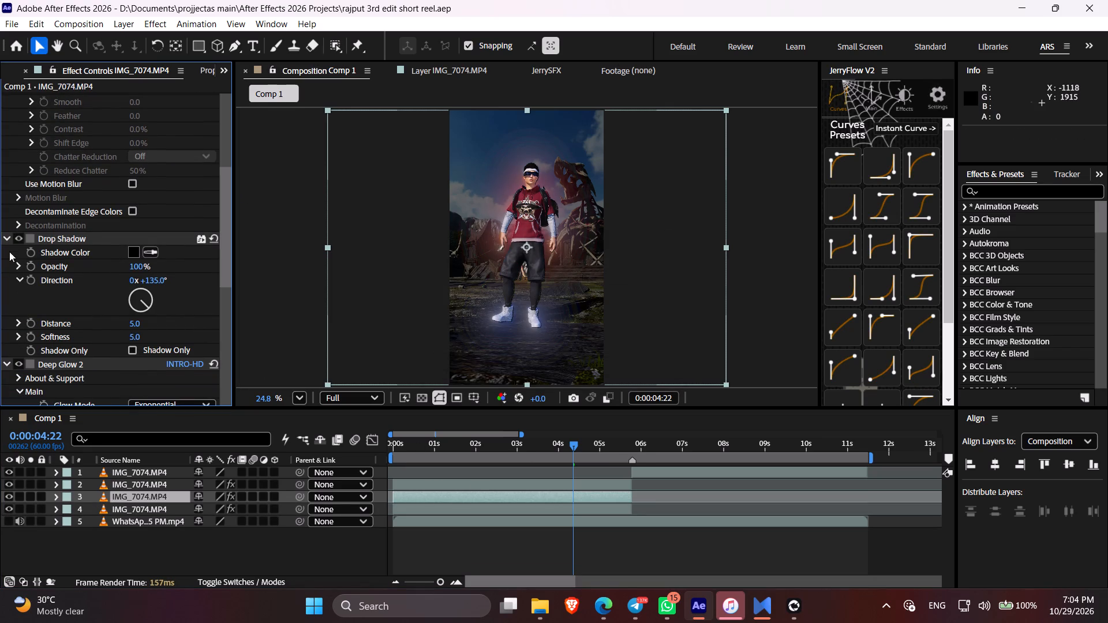
Switch Drop Shadow off and back on for layer 3 to compare the frame with and without the shadow.
{"action": "left_click", "coordinate": [158, 494]}
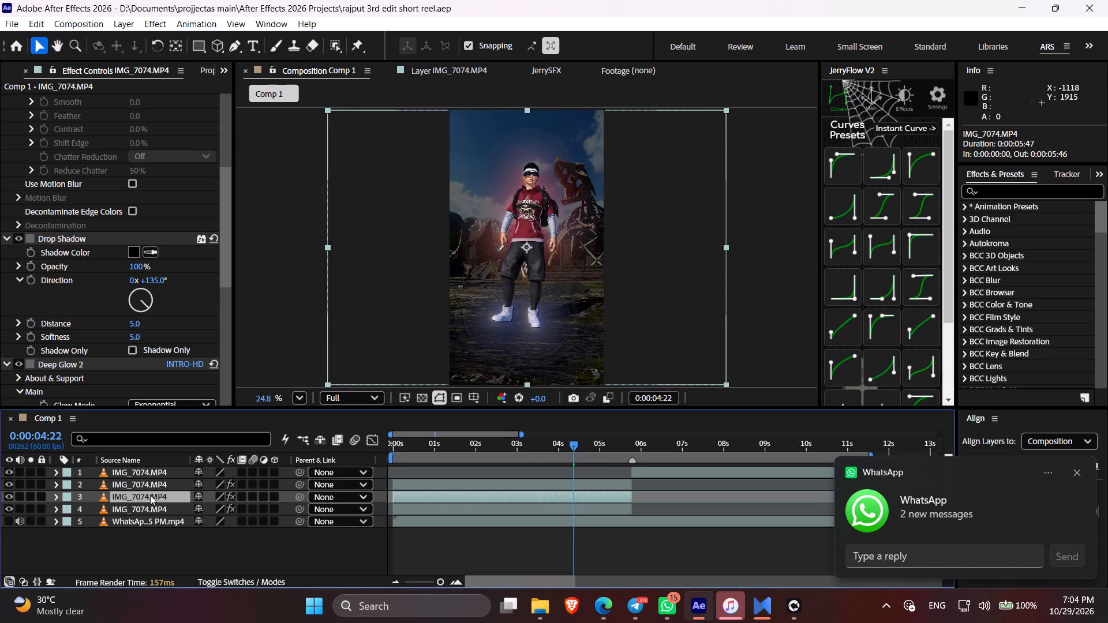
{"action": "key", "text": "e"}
{"action": "left_click", "coordinate": [11, 520]}
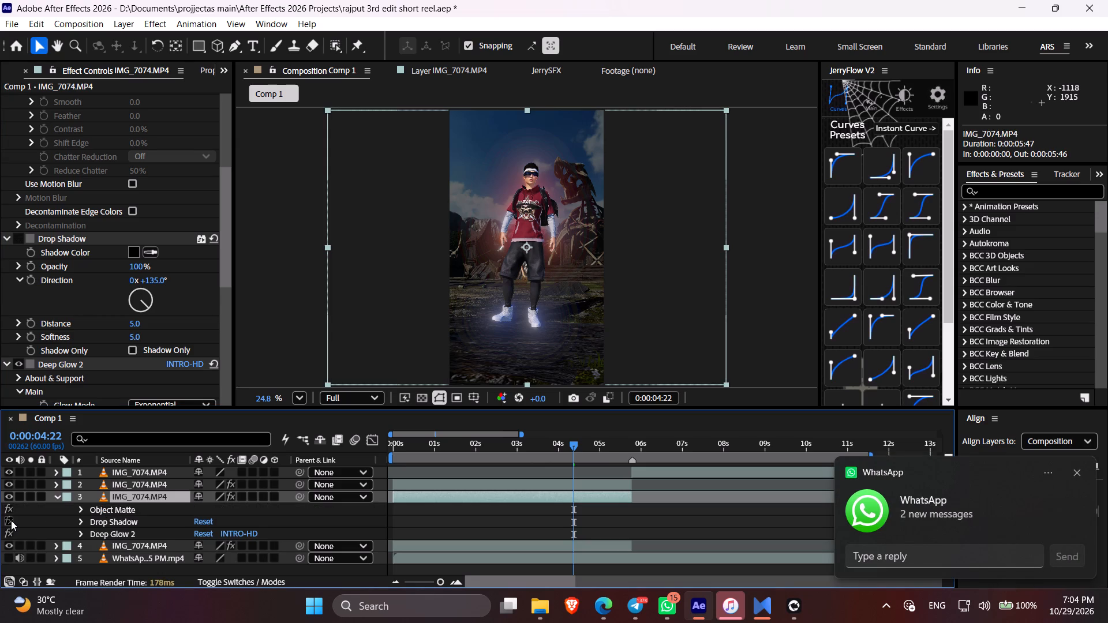
{"action": "left_click", "coordinate": [11, 520]}
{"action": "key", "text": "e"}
Raise Deep Glow 2's Threshold Smooth to 100% on the matted character layer.
{"action": "left_click_drag", "start_coordinate": [227, 267], "coordinate": [229, 374]}
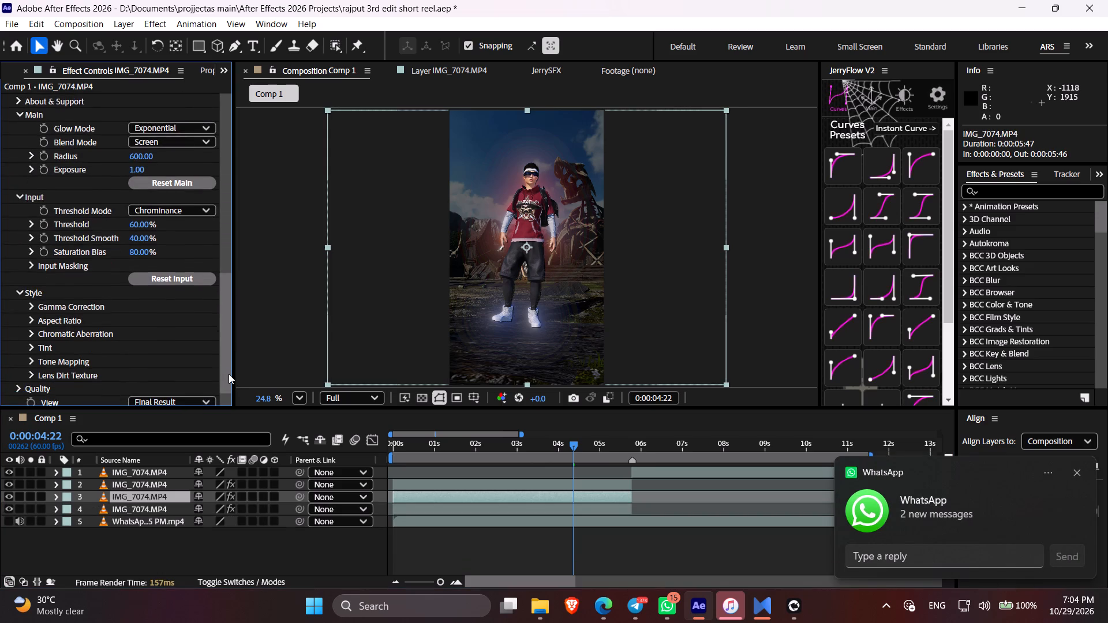
{"action": "left_click_drag", "start_coordinate": [229, 374], "coordinate": [224, 329]}
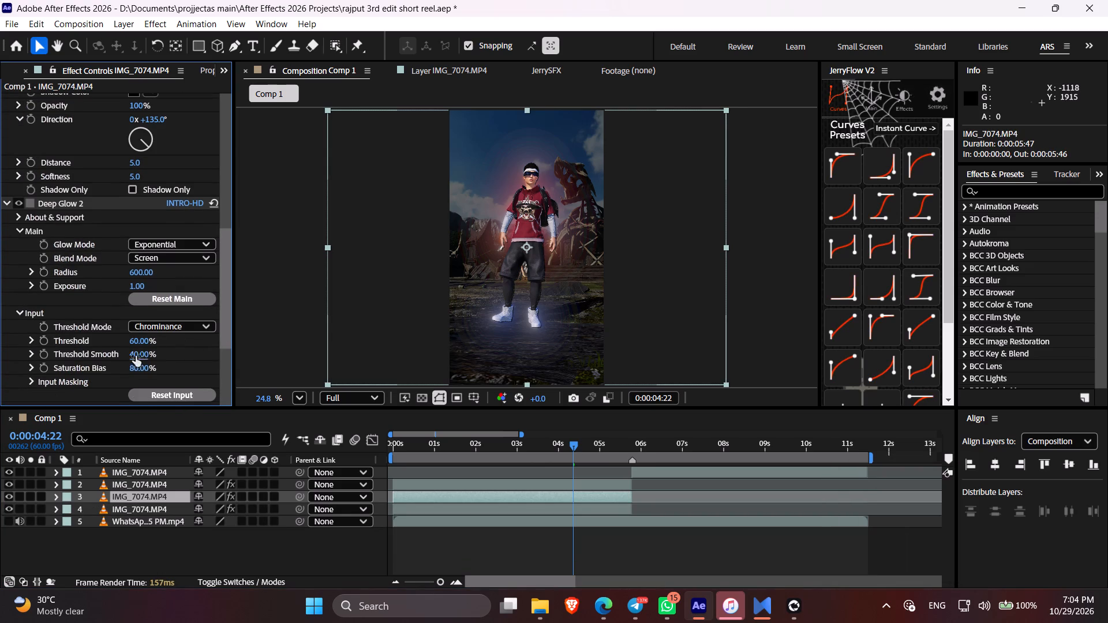
{"action": "left_click_drag", "start_coordinate": [145, 357], "coordinate": [712, 358]}
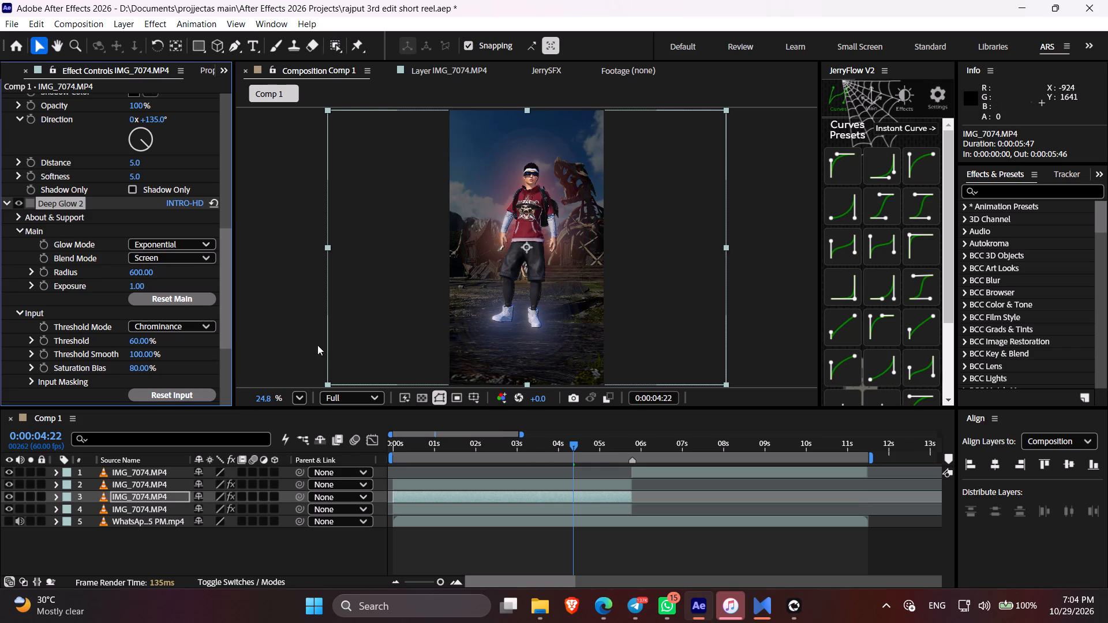
Set Drop Shadow's Softness to 10 and save the project.
{"action": "left_click", "coordinate": [136, 177]}
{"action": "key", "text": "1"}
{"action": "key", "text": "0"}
{"action": "left_click", "coordinate": [167, 158]}
{"action": "key", "text": "ctrl+s"}
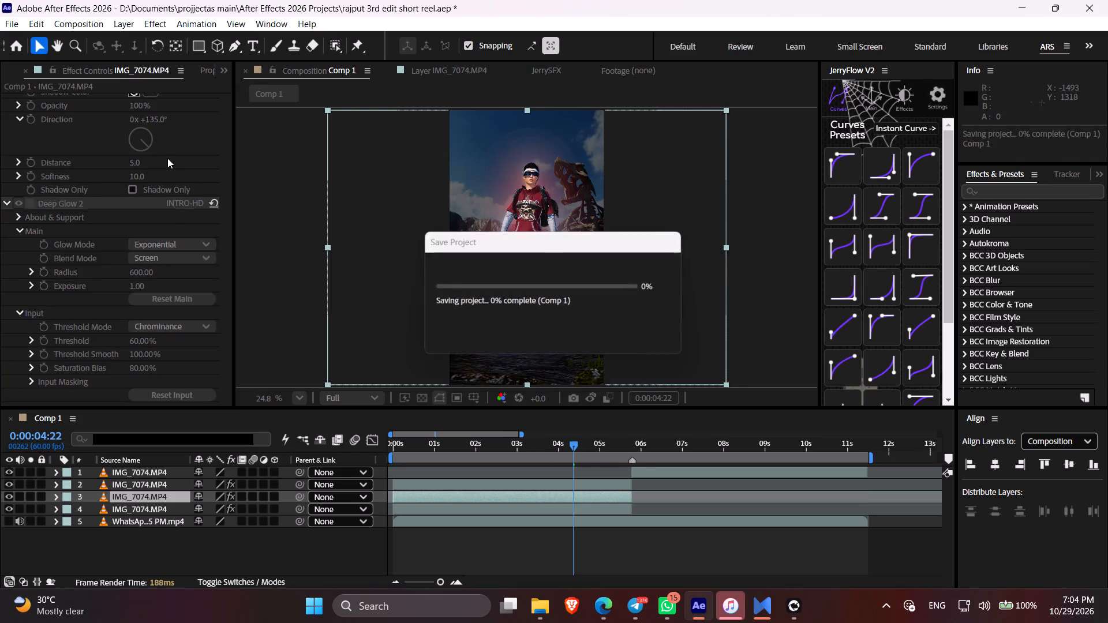
Set Drop Shadow's Opacity to 80% on the matted character layer.
{"action": "left_click", "coordinate": [139, 107]}
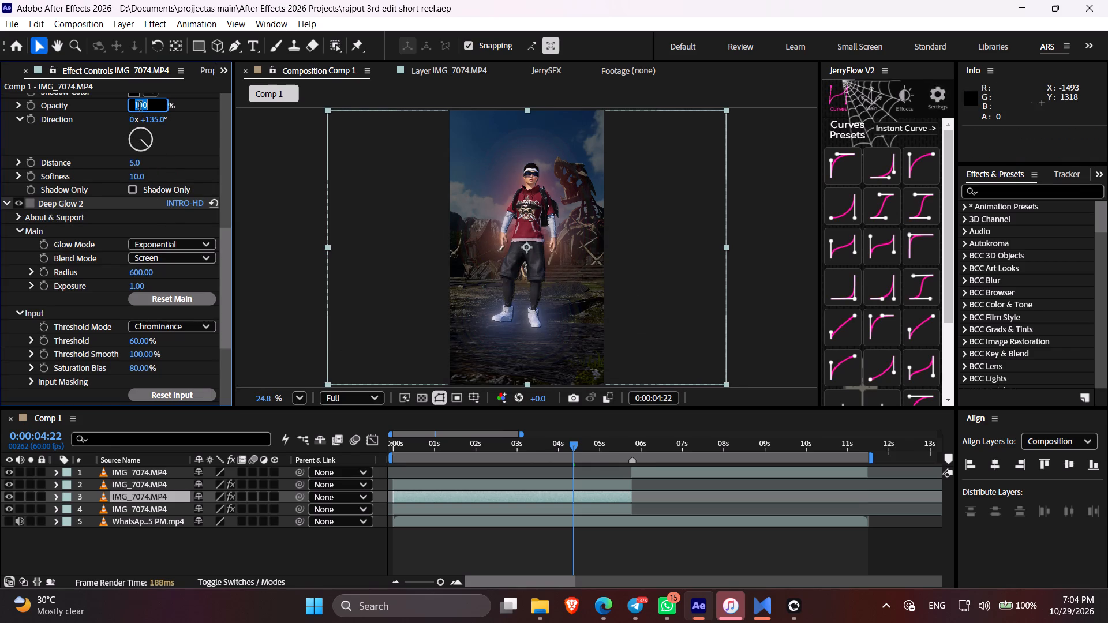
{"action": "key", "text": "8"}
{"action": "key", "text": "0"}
{"action": "left_click", "coordinate": [181, 131]}
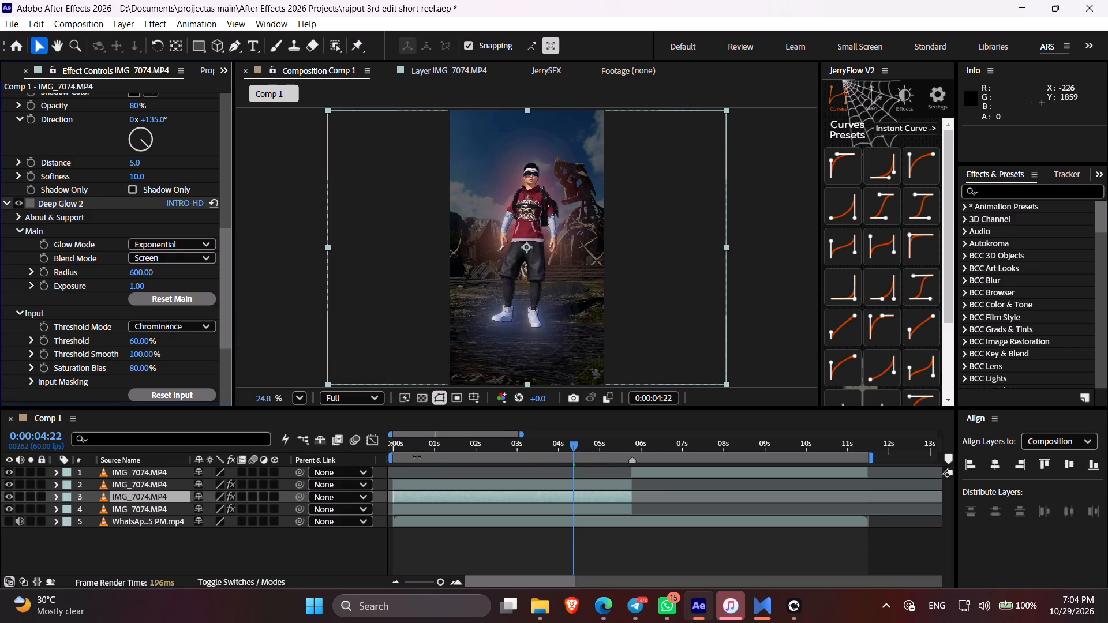
Scrub through the first clip and stop at 0:00:04:45 to check the glow and shadow on the character.
{"action": "left_click_drag", "start_coordinate": [405, 451], "coordinate": [550, 481]}
{"action": "left_click", "coordinate": [589, 451]}
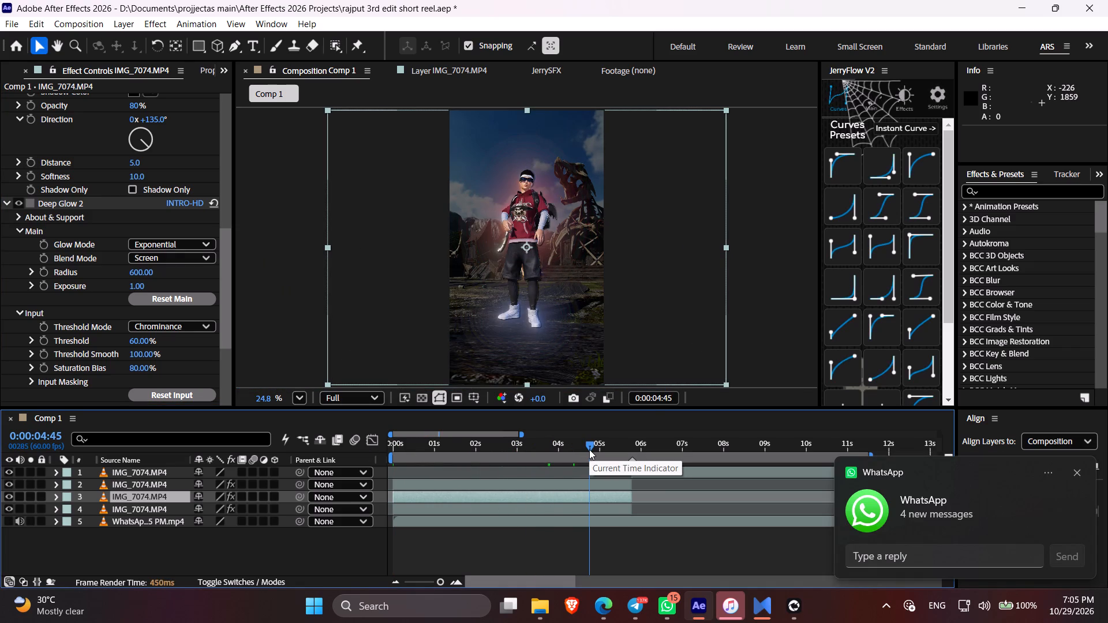
Nudge layer 3 up and left to position 536, 956, check a frame near 0:00:05:31, and save the project.
{"action": "key", "text": "Up"}
{"action": "key", "text": "Left"}
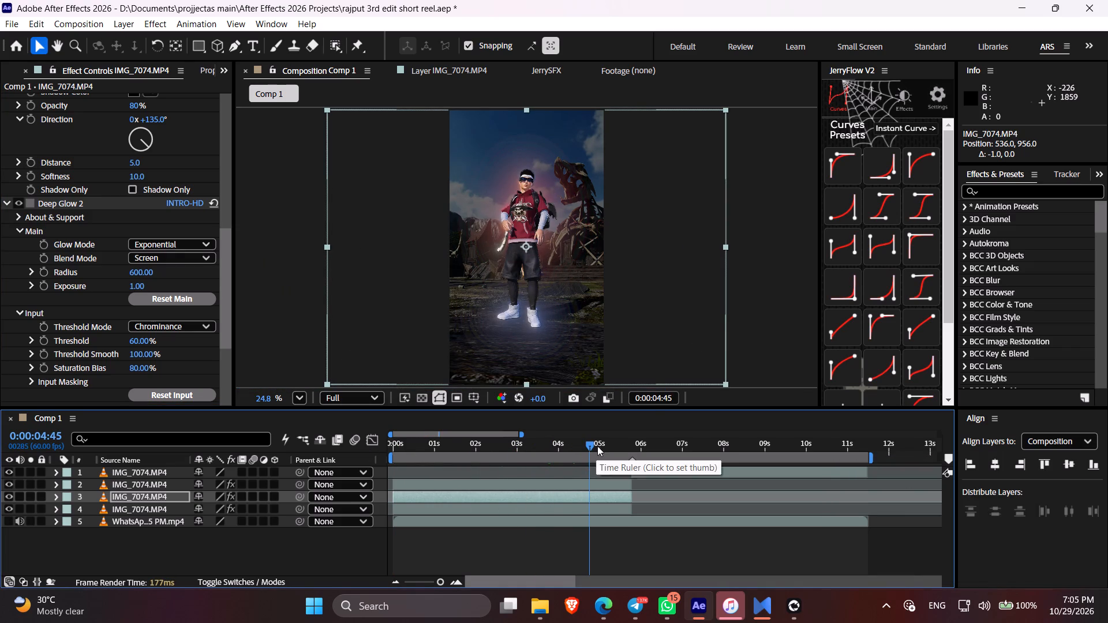
{"action": "left_click_drag", "start_coordinate": [597, 446], "coordinate": [618, 450]}
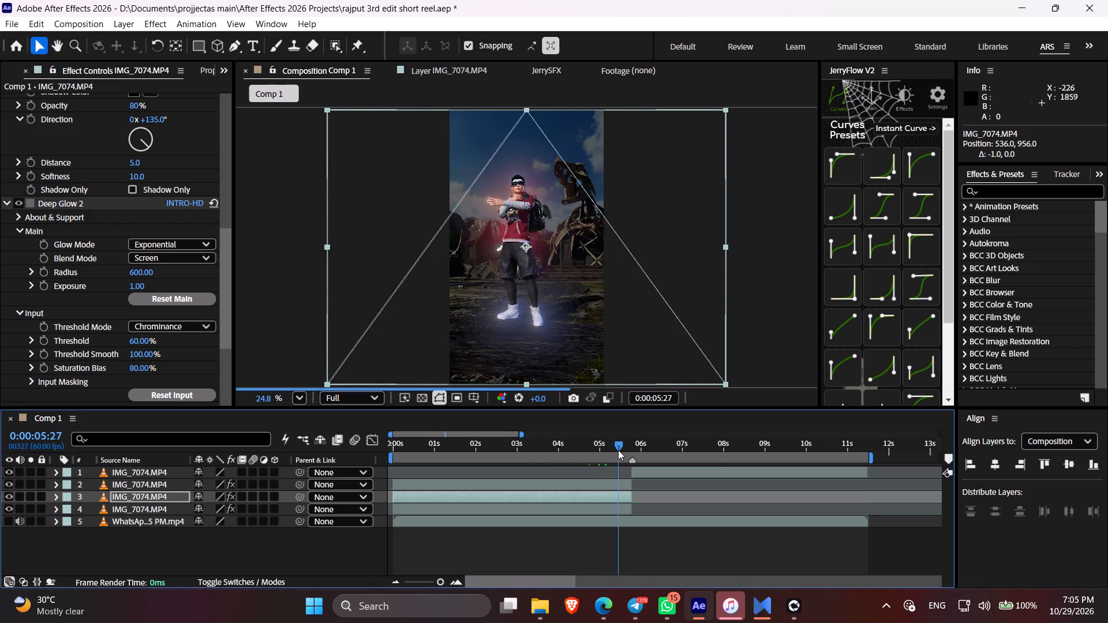
{"action": "left_click_drag", "start_coordinate": [618, 450], "coordinate": [621, 451]}
{"action": "left_click", "coordinate": [644, 541]}
{"action": "key", "text": "ctrl+s"}
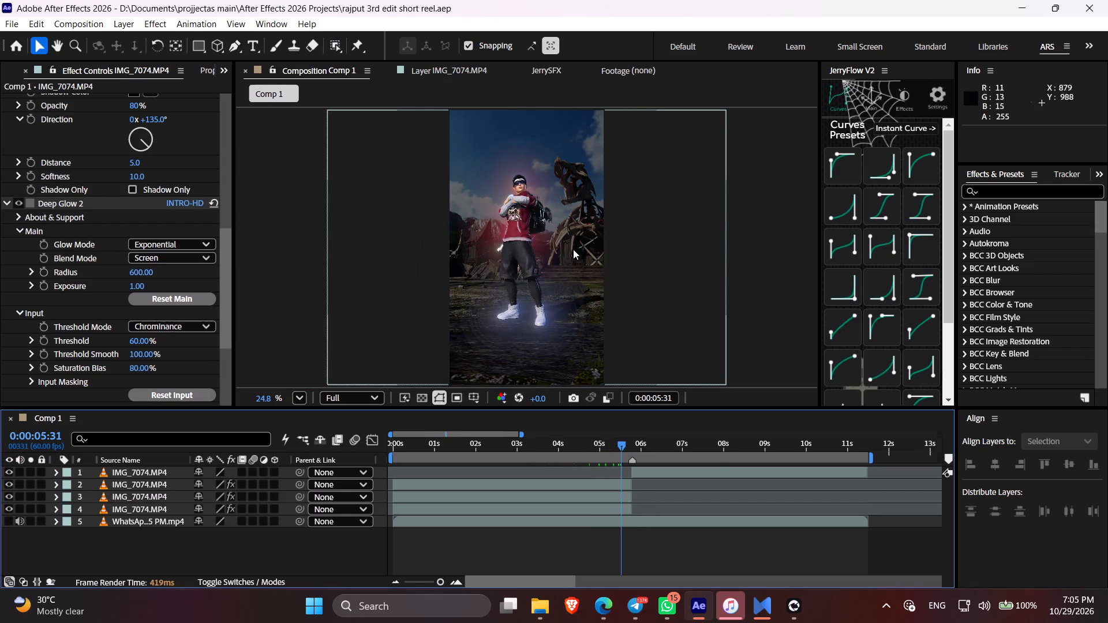
Examine the character's edges, shadow and glow up close in the composition, and return the view to fit.
{"action": "scroll", "coordinate": [549, 235], "scroll_direction": "up", "scroll_amount": 5}
{"action": "scroll", "coordinate": [551, 235], "scroll_direction": "down", "scroll_amount": 3}
{"action": "scroll", "coordinate": [556, 237], "scroll_direction": "up", "scroll_amount": 4}
{"action": "scroll", "coordinate": [556, 237], "scroll_direction": "down", "scroll_amount": 1}
{"action": "scroll", "coordinate": [556, 237], "scroll_direction": "up", "scroll_amount": 2}
{"action": "scroll", "coordinate": [556, 237], "scroll_direction": "down", "scroll_amount": 4}
{"action": "scroll", "coordinate": [556, 237], "scroll_direction": "up", "scroll_amount": 1}
{"action": "scroll", "coordinate": [556, 237], "scroll_direction": "down", "scroll_amount": 1}
{"action": "scroll", "coordinate": [556, 237], "scroll_direction": "up", "scroll_amount": 1}
{"action": "key", "text": "space"}
{"action": "left_click_drag", "start_coordinate": [503, 207], "coordinate": [503, 228]}
{"action": "scroll", "coordinate": [508, 231], "scroll_direction": "down", "scroll_amount": 1}
{"action": "scroll", "coordinate": [508, 231], "scroll_direction": "up", "scroll_amount": 7}
{"action": "scroll", "coordinate": [508, 231], "scroll_direction": "down", "scroll_amount": 1}
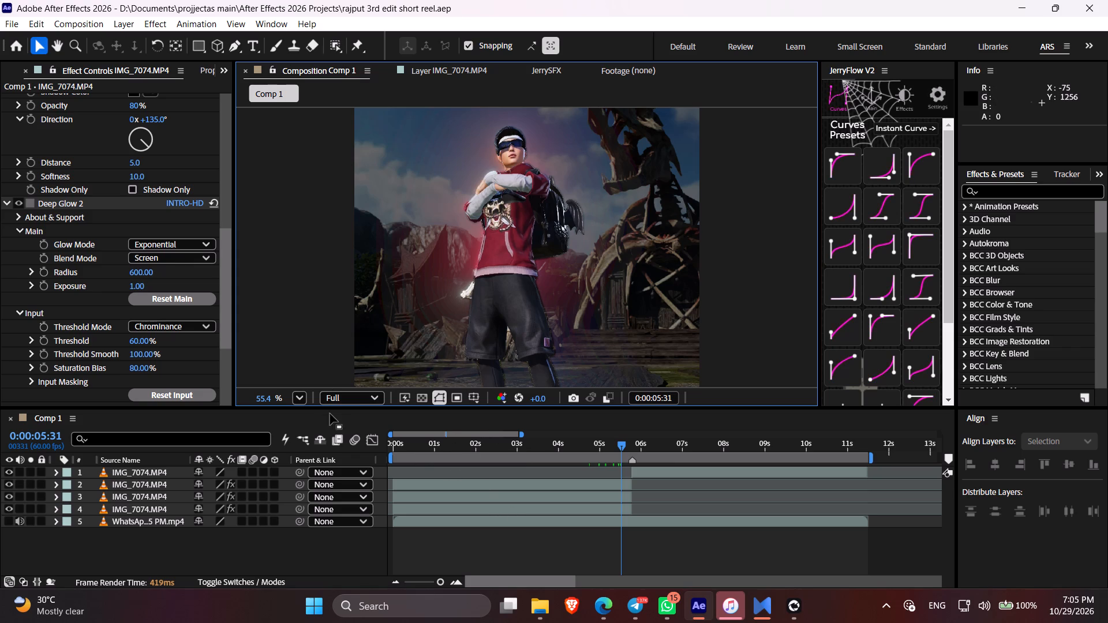
{"action": "left_click", "coordinate": [490, 502]}
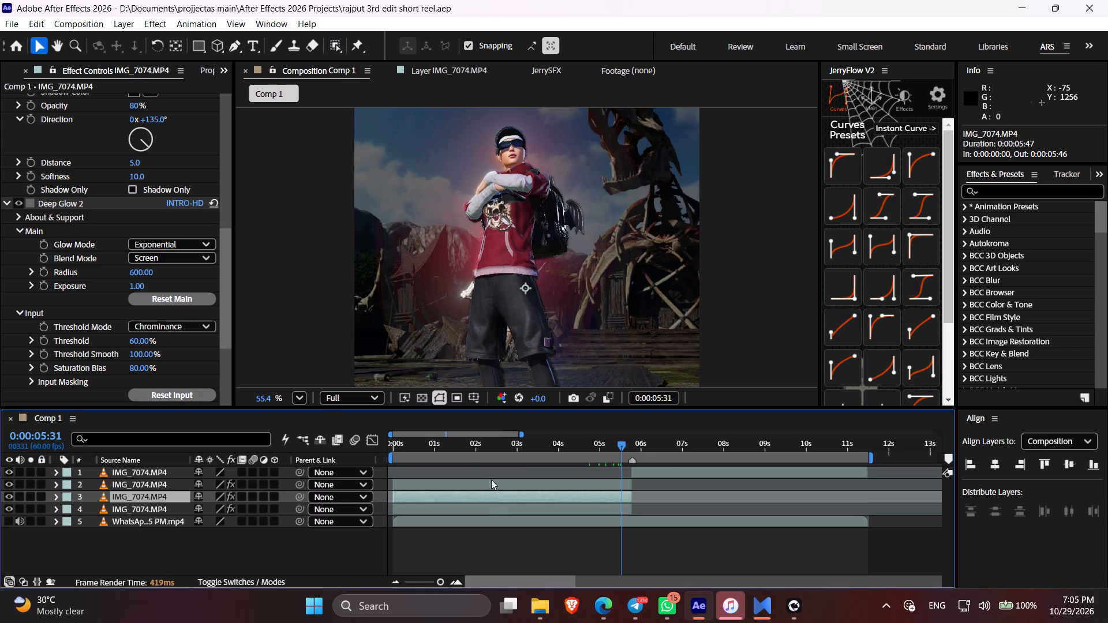
{"action": "left_click", "coordinate": [304, 396]}
{"action": "left_click", "coordinate": [343, 125]}
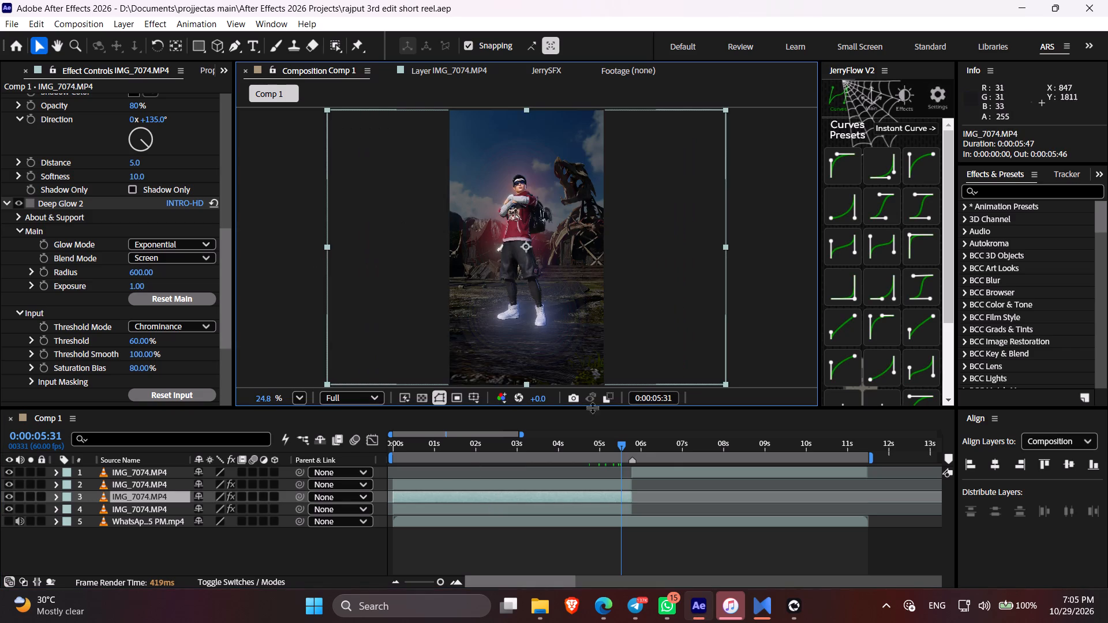
Review the glow across frames between about 0:00:03:22 and 0:00:05:23, save the project, and view the footage in the layer viewer.
{"action": "left_click", "coordinate": [584, 552]}
{"action": "left_click_drag", "start_coordinate": [548, 444], "coordinate": [532, 444]}
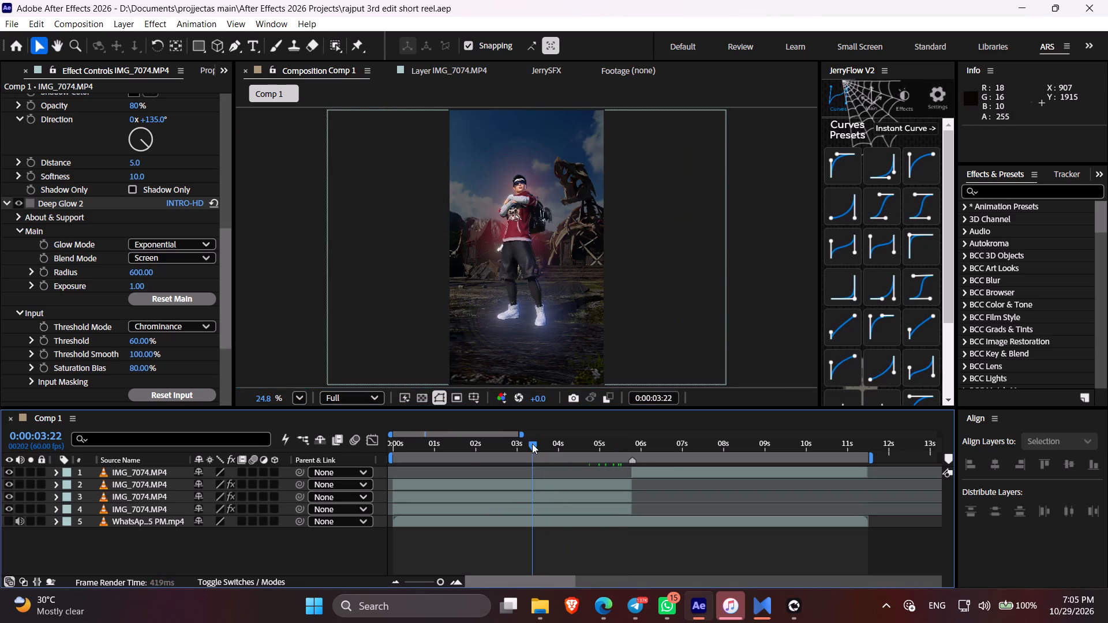
{"action": "left_click_drag", "start_coordinate": [532, 444], "coordinate": [600, 463]}
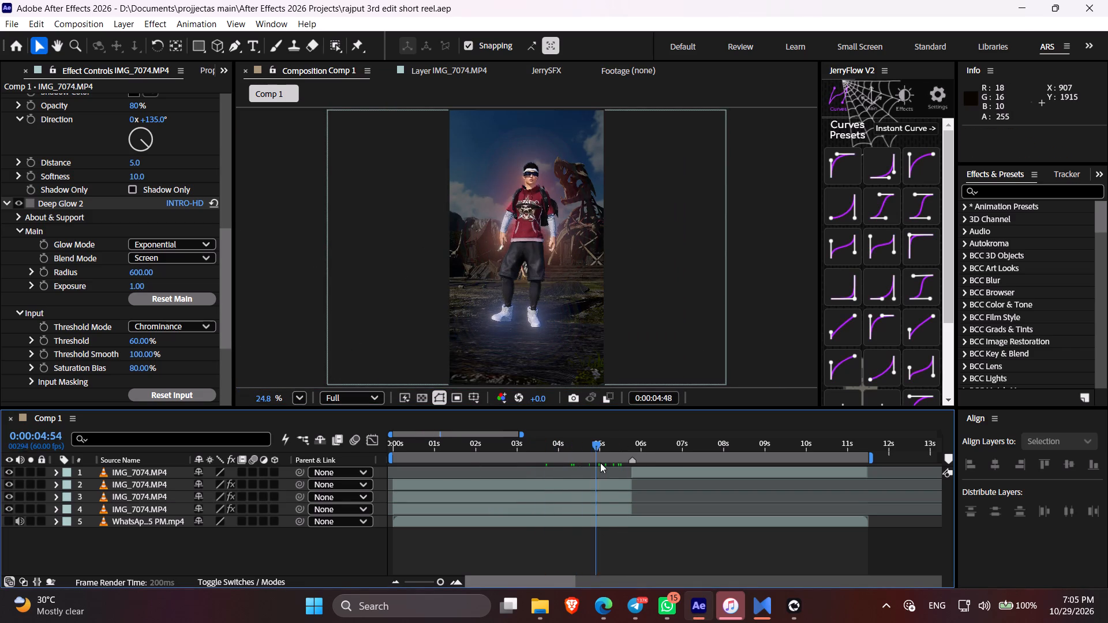
{"action": "left_click_drag", "start_coordinate": [600, 463], "coordinate": [615, 464]}
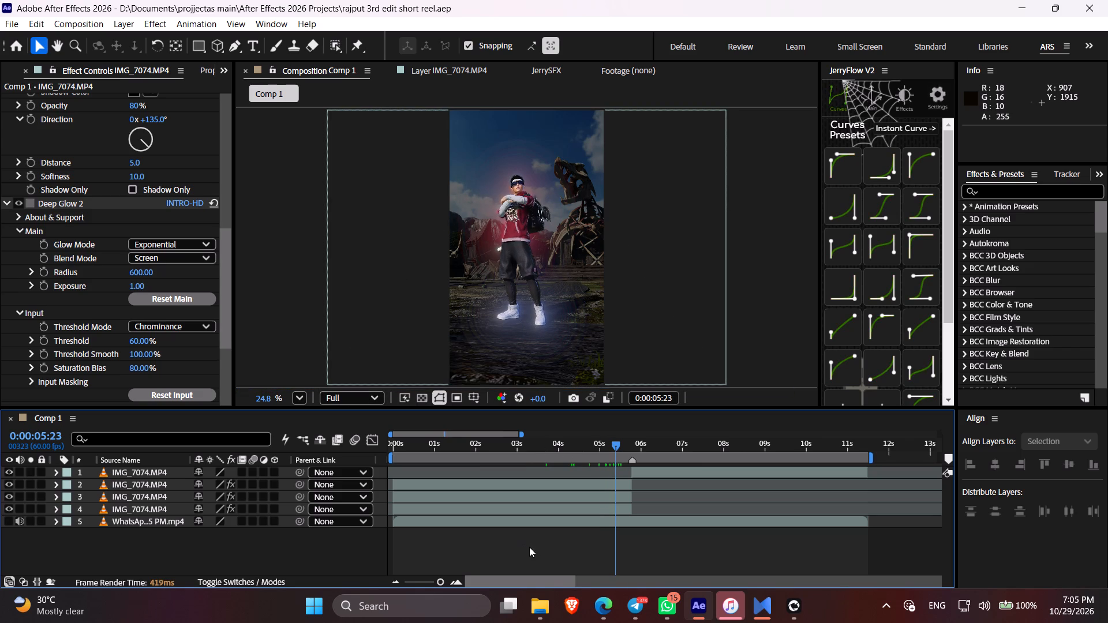
{"action": "left_click", "coordinate": [529, 548]}
{"action": "key", "text": "ctrl+s"}
{"action": "left_click", "coordinate": [435, 76]}
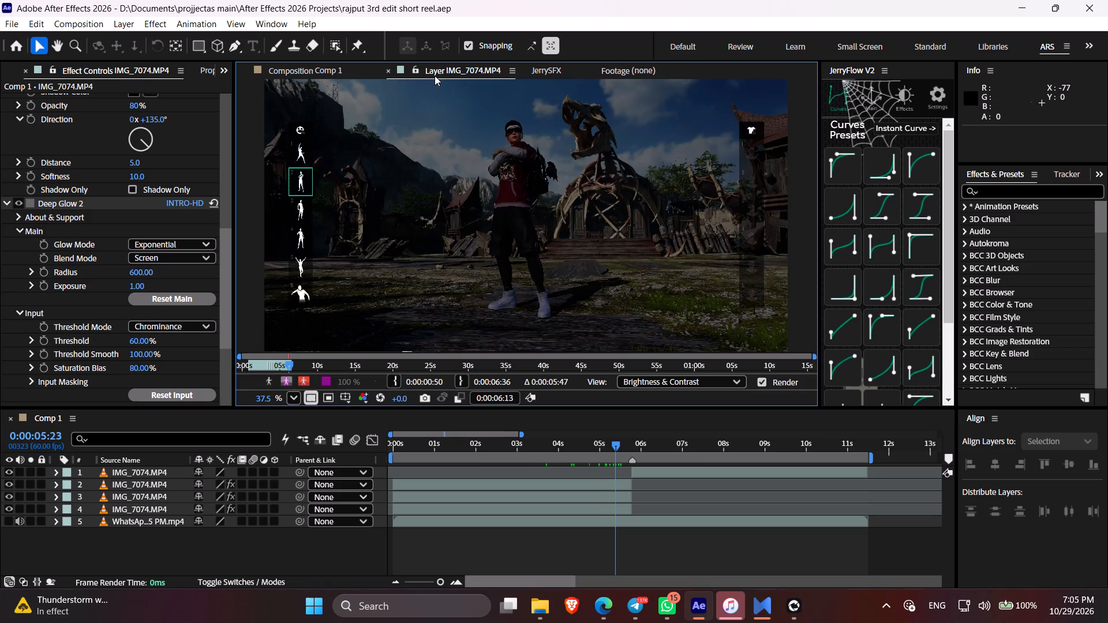
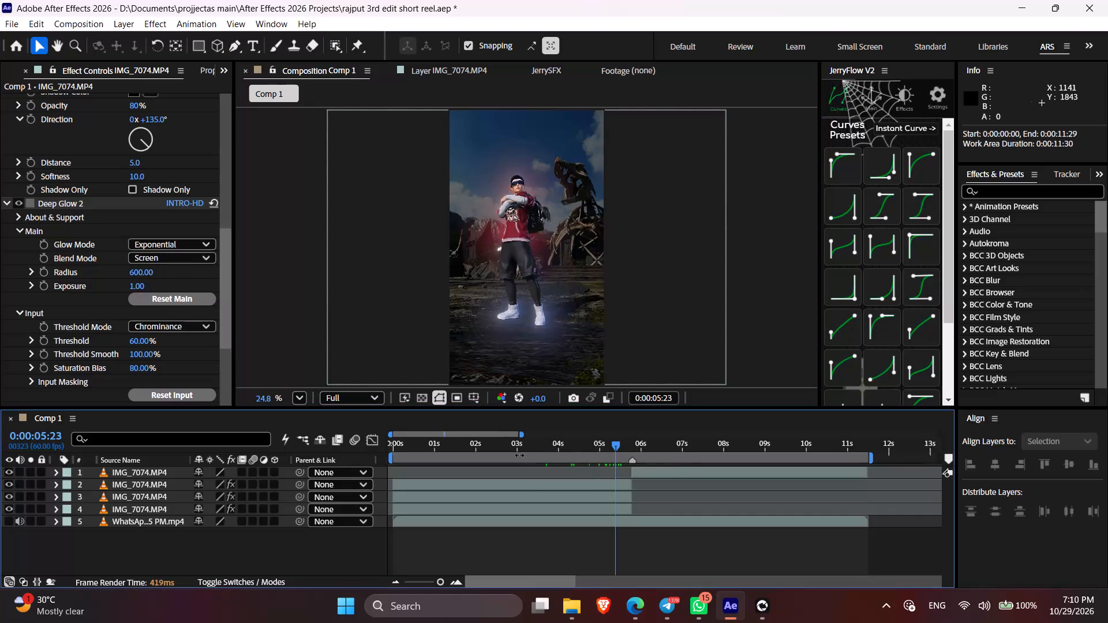
Check the glowing character between about 0:00:03:55 and 0:00:04:54, and save the project.
{"action": "left_click_drag", "start_coordinate": [519, 449], "coordinate": [557, 452]}
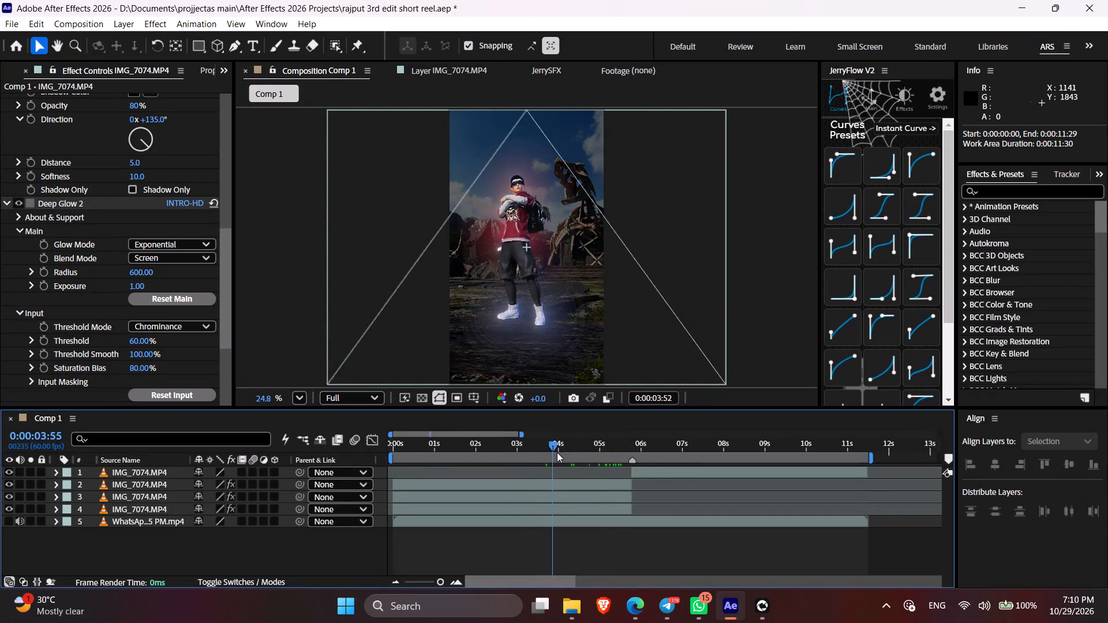
{"action": "left_click_drag", "start_coordinate": [557, 452], "coordinate": [596, 464]}
{"action": "left_click", "coordinate": [614, 542]}
{"action": "key", "text": "ctrl+s"}
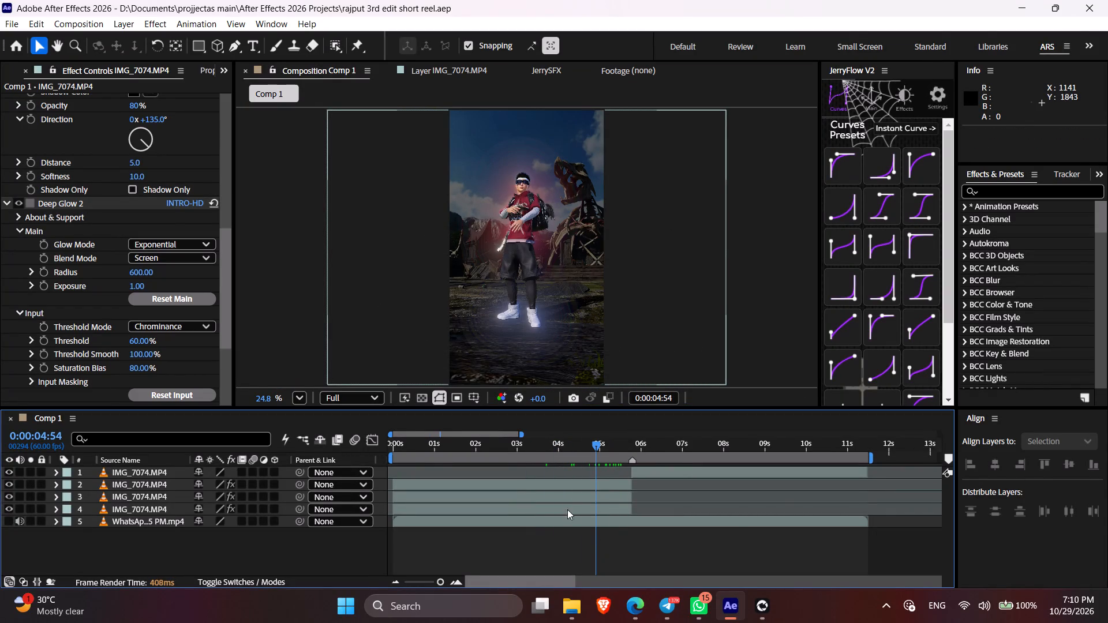
Select layer 4, the darkened background footage, and view it in the layer viewer at 0:00:05:24.
{"action": "left_click", "coordinate": [565, 501]}
{"action": "left_click", "coordinate": [595, 511]}
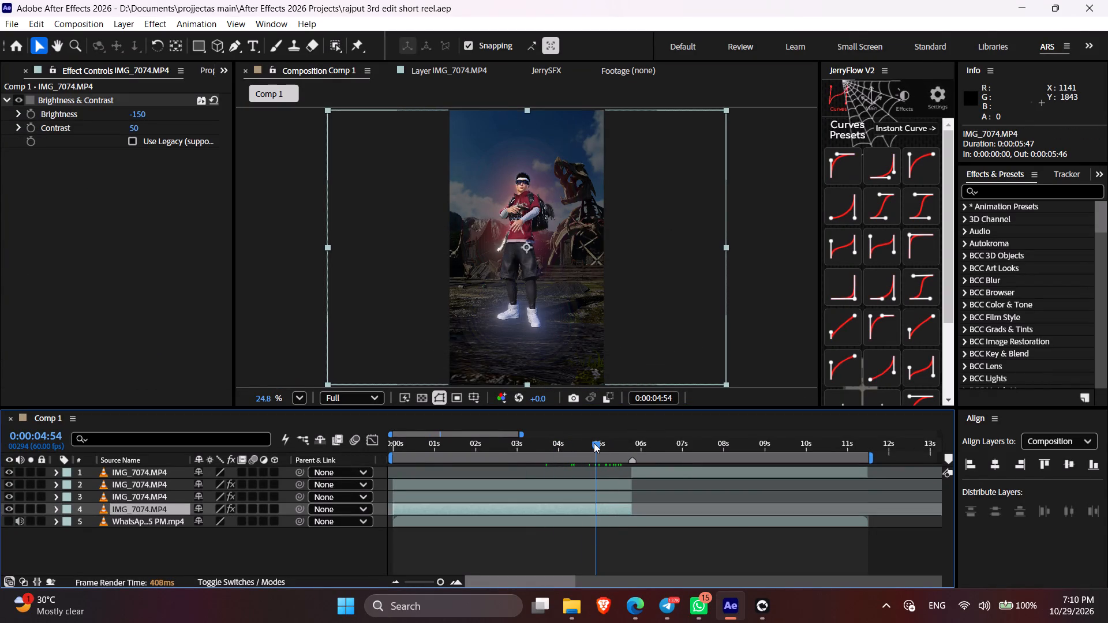
{"action": "left_click_drag", "start_coordinate": [594, 443], "coordinate": [612, 448]}
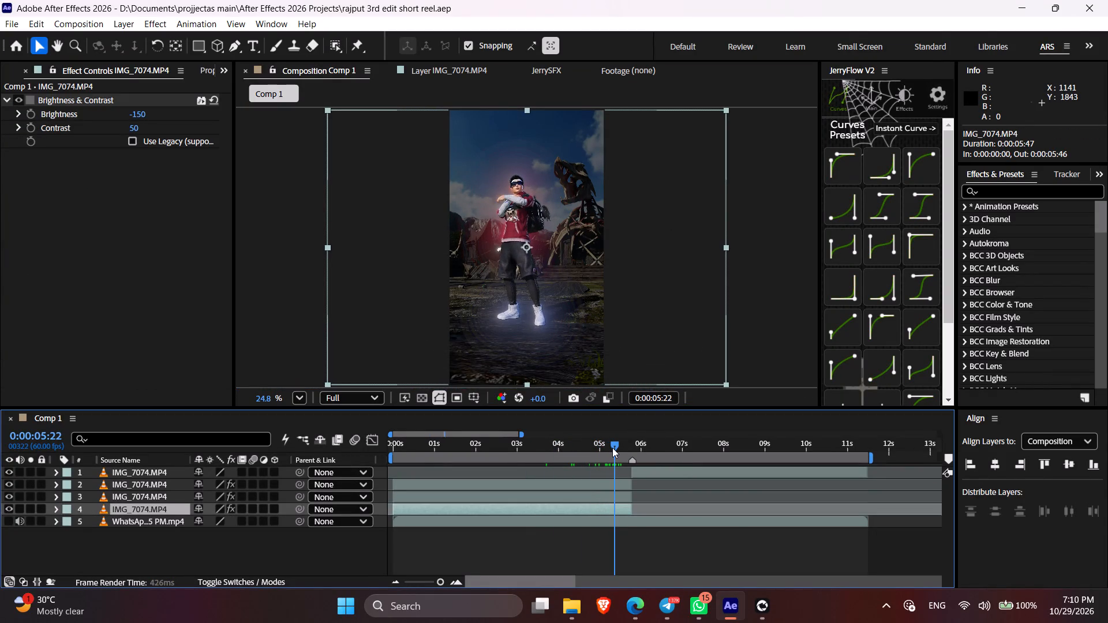
{"action": "left_click_drag", "start_coordinate": [612, 448], "coordinate": [614, 449]}
{"action": "left_click", "coordinate": [447, 65]}
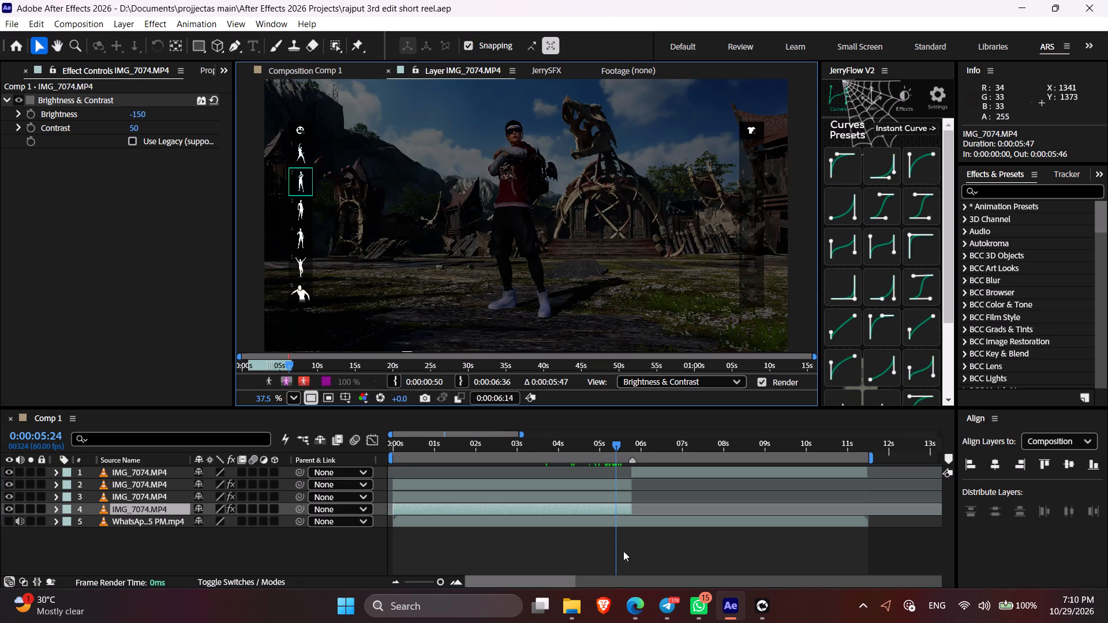
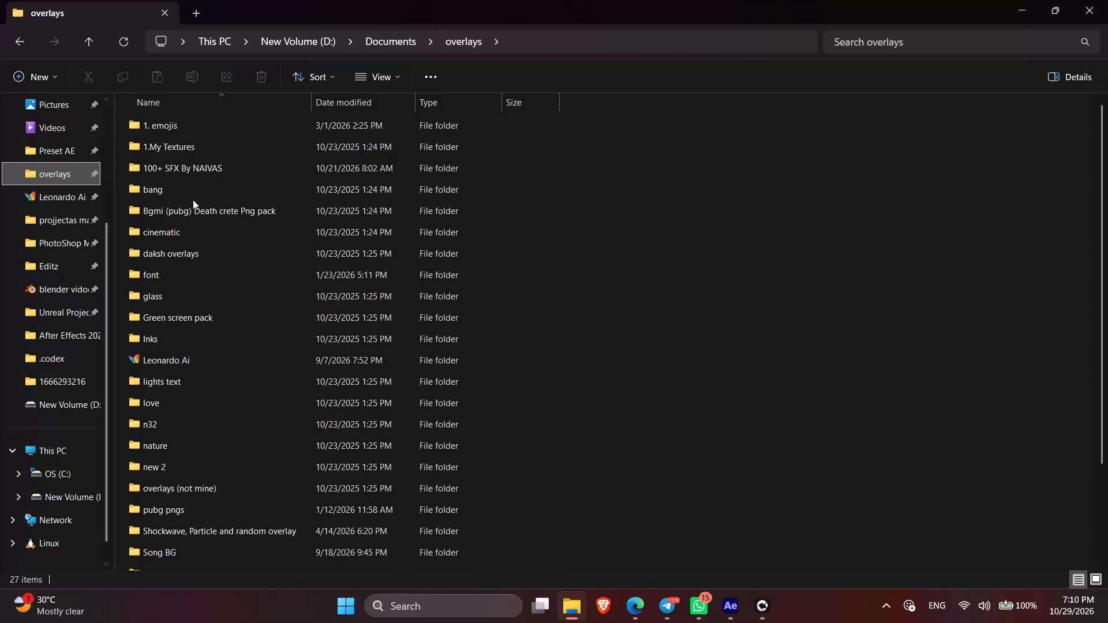
Check the Leonardo Ai folder inside overlays for usable clips, return, and open the overlays (not mine) folder.
{"action": "left_click", "coordinate": [239, 317]}
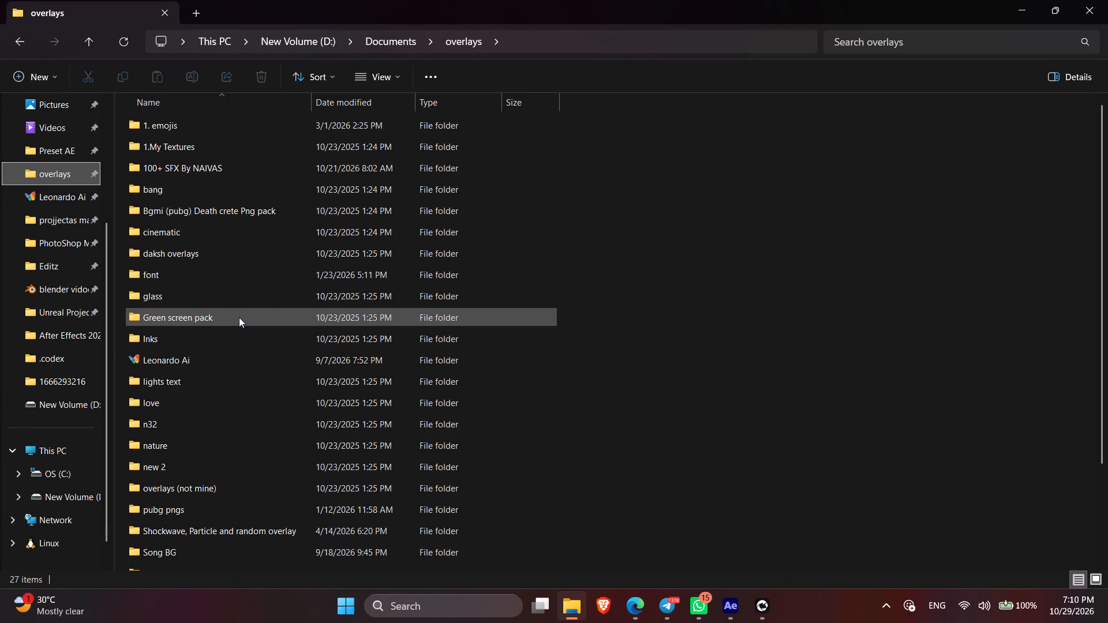
{"action": "double_click", "coordinate": [214, 360]}
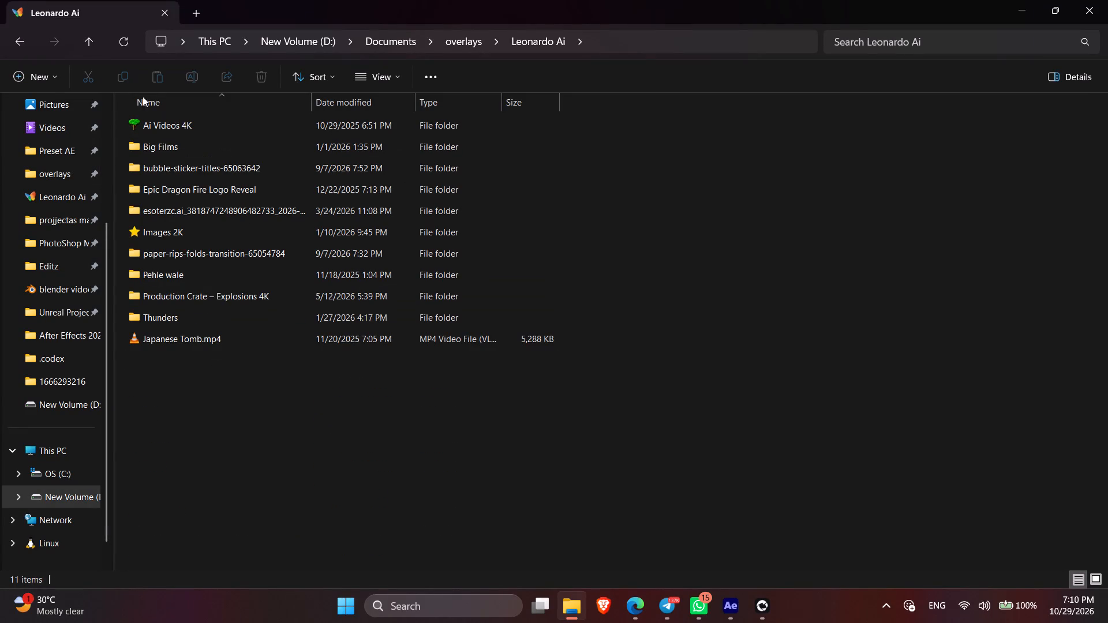
{"action": "left_click", "coordinate": [92, 48]}
{"action": "left_click_drag", "start_coordinate": [1097, 260], "coordinate": [1097, 393]}
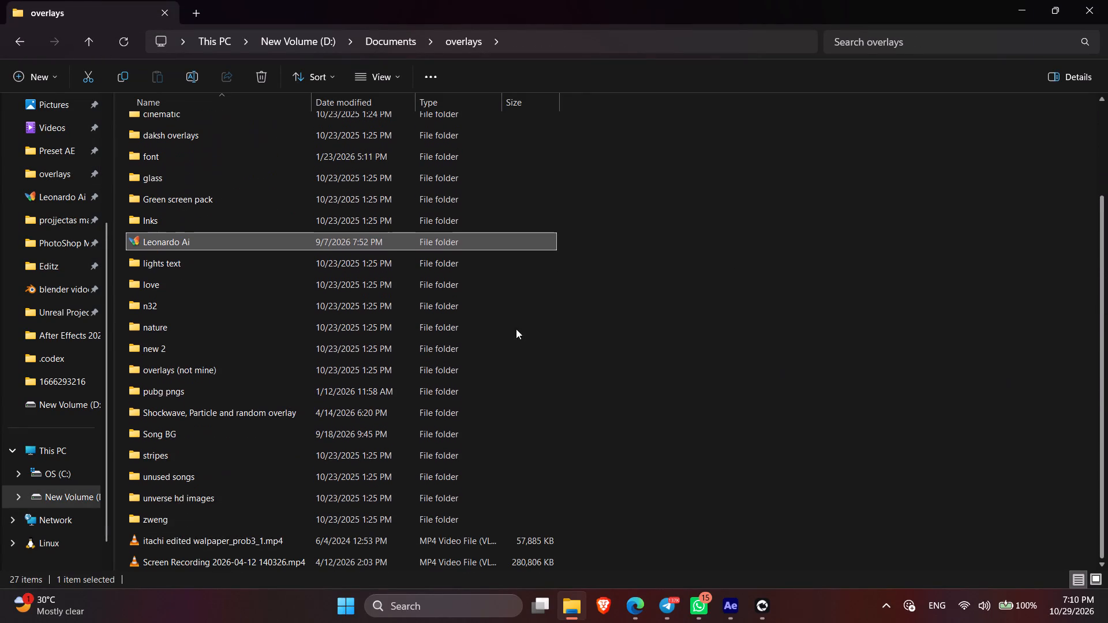
{"action": "left_click", "coordinate": [182, 372]}
{"action": "double_click", "coordinate": [182, 372]}
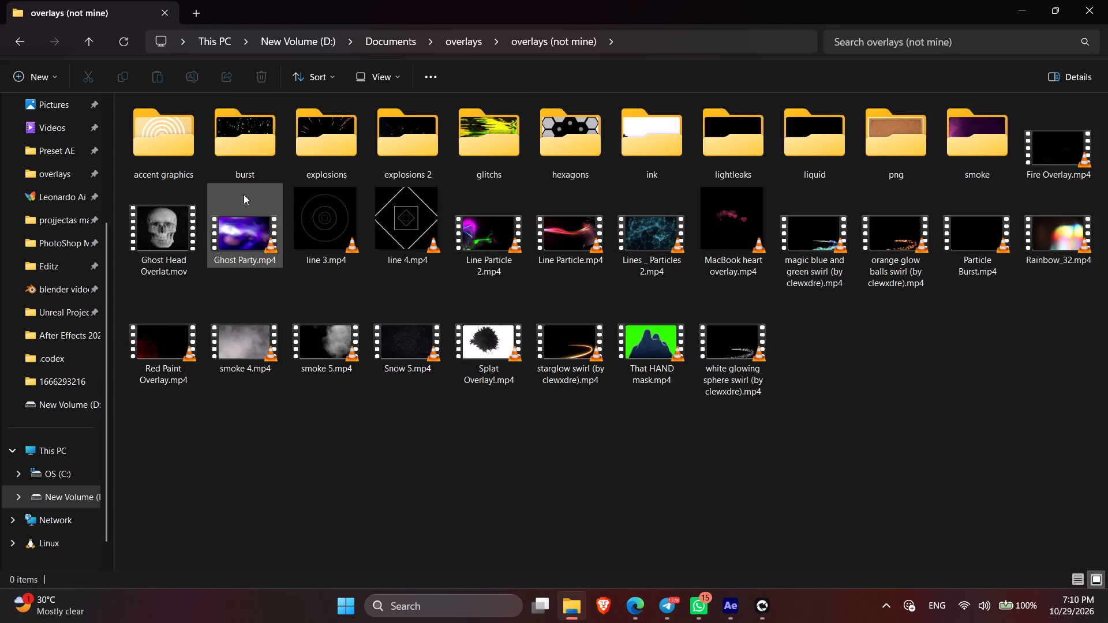
Preview the smoke 4.mp4 overlay clip and close the preview.
{"action": "left_click", "coordinate": [246, 328]}
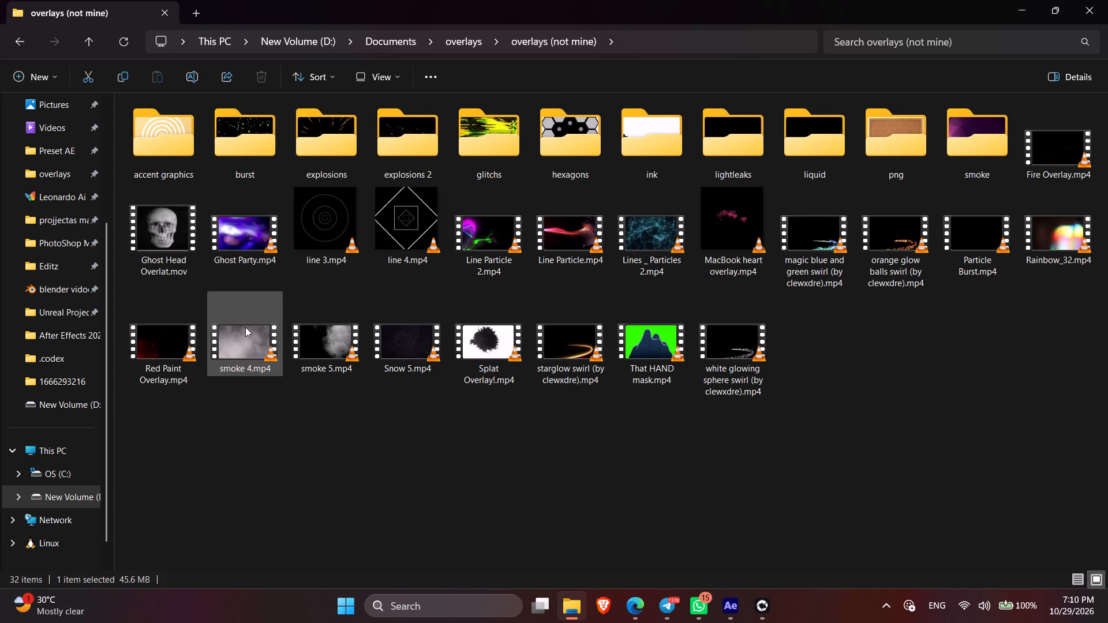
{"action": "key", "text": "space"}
{"action": "left_click", "coordinate": [963, 66]}
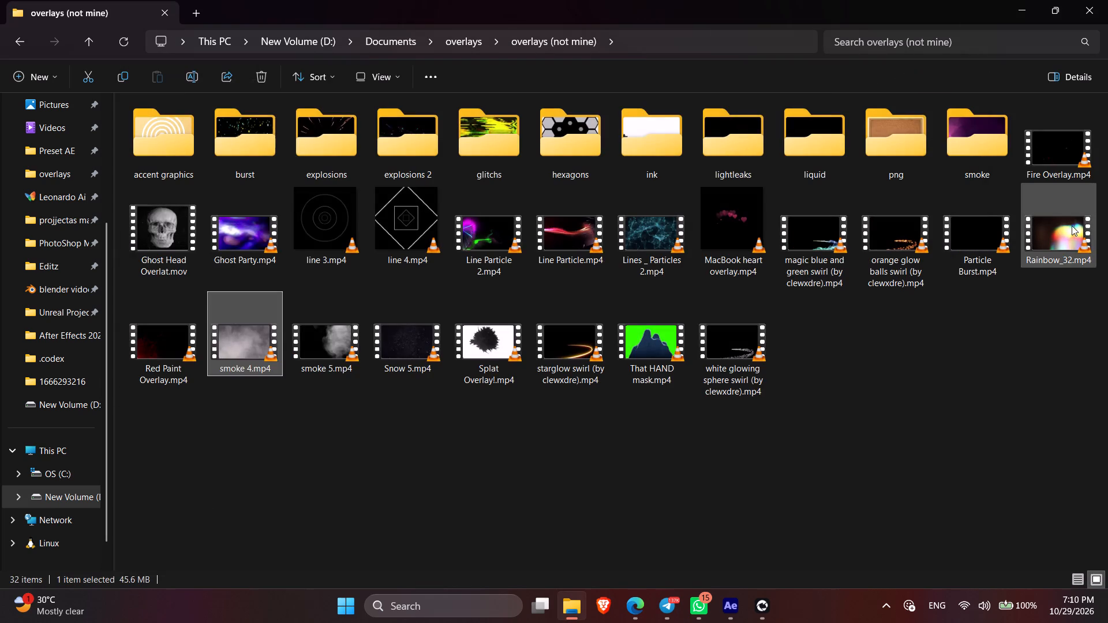
Preview the overlay clips Rainbow_32.mp4 and Particle Burst.mp4 in the overlays (not mine) folder.
{"action": "left_click", "coordinate": [1072, 226]}
{"action": "key", "text": "space"}
{"action": "left_click", "coordinate": [949, 69]}
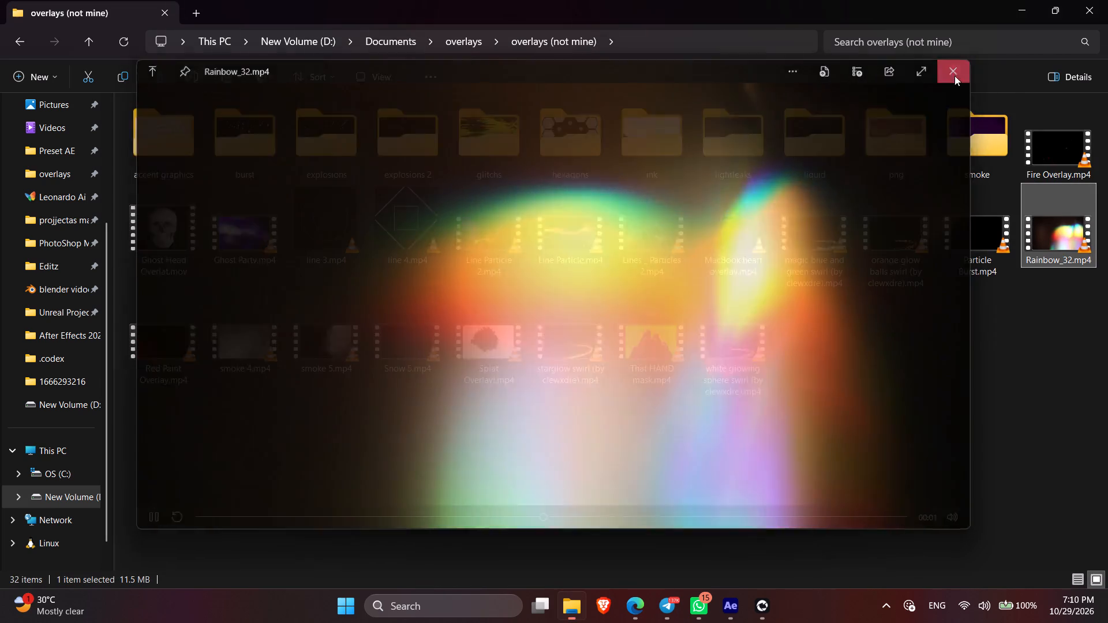
{"action": "left_click", "coordinate": [982, 228]}
{"action": "key", "text": "space"}
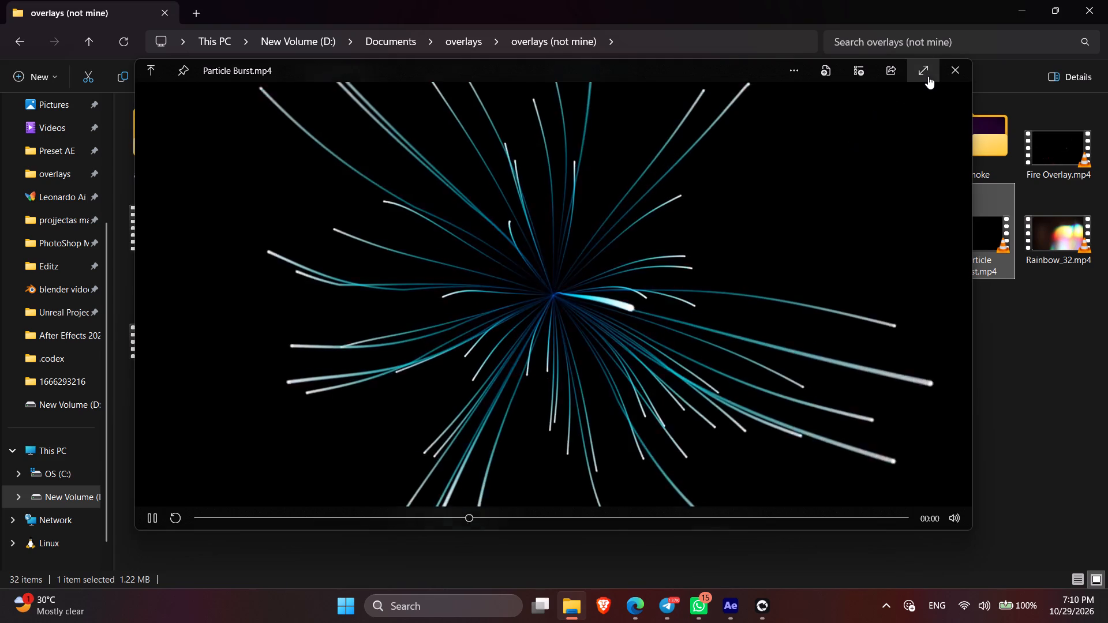
{"action": "left_click", "coordinate": [946, 77]}
Preview smoke 3.mp4 in the smoke subfolder and return to the overlays (not mine) folder.
{"action": "left_click", "coordinate": [964, 185]}
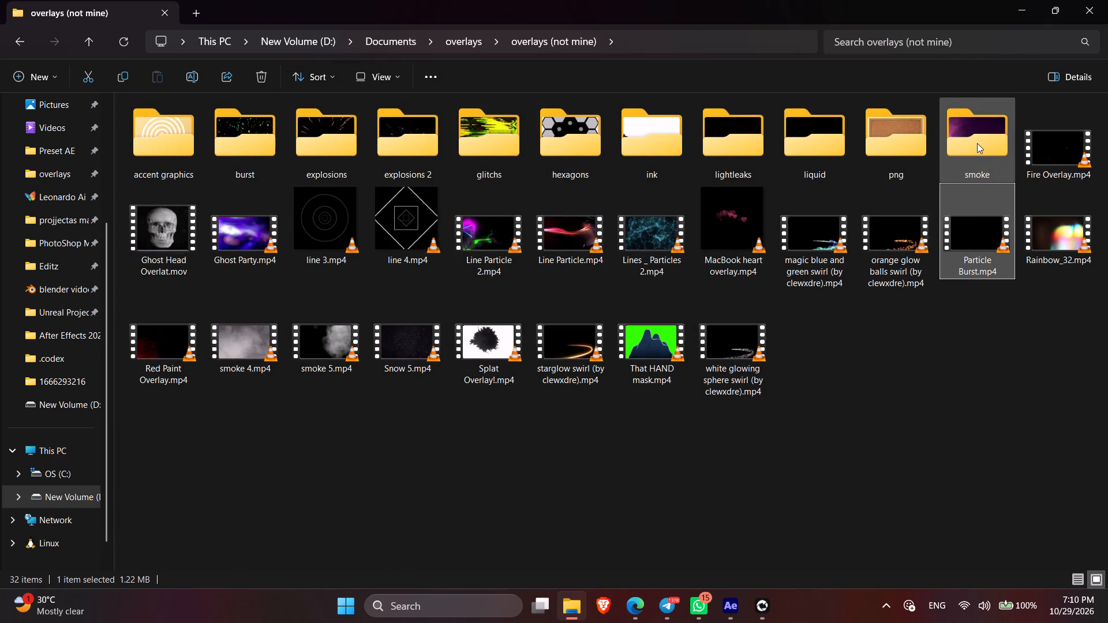
{"action": "double_click", "coordinate": [977, 143]}
{"action": "left_click", "coordinate": [300, 157]}
{"action": "key", "text": "space"}
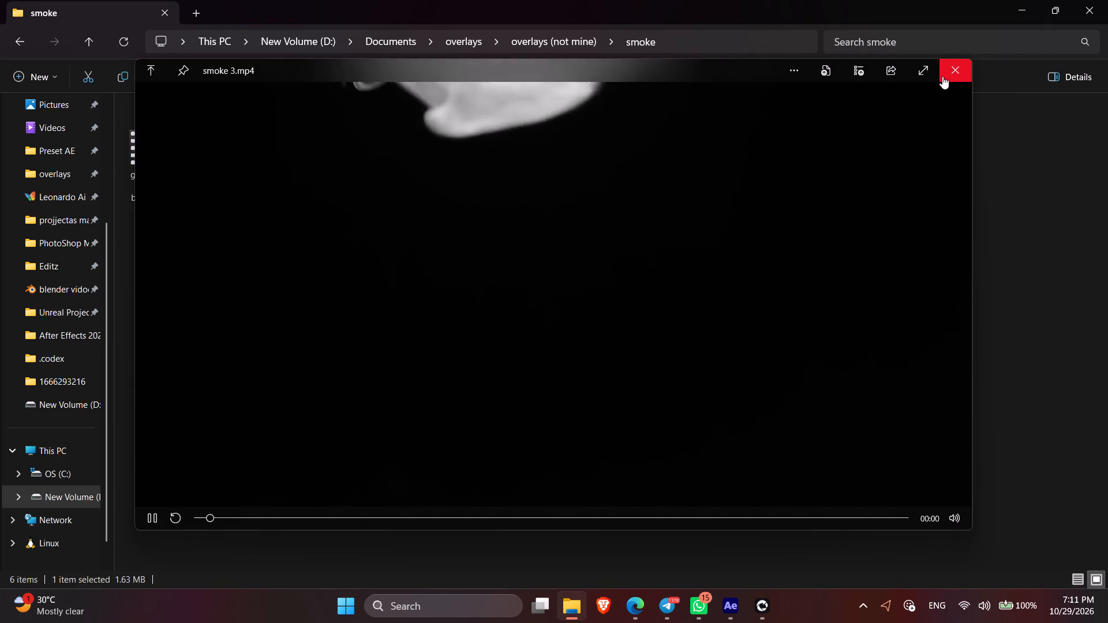
{"action": "left_click", "coordinate": [951, 73]}
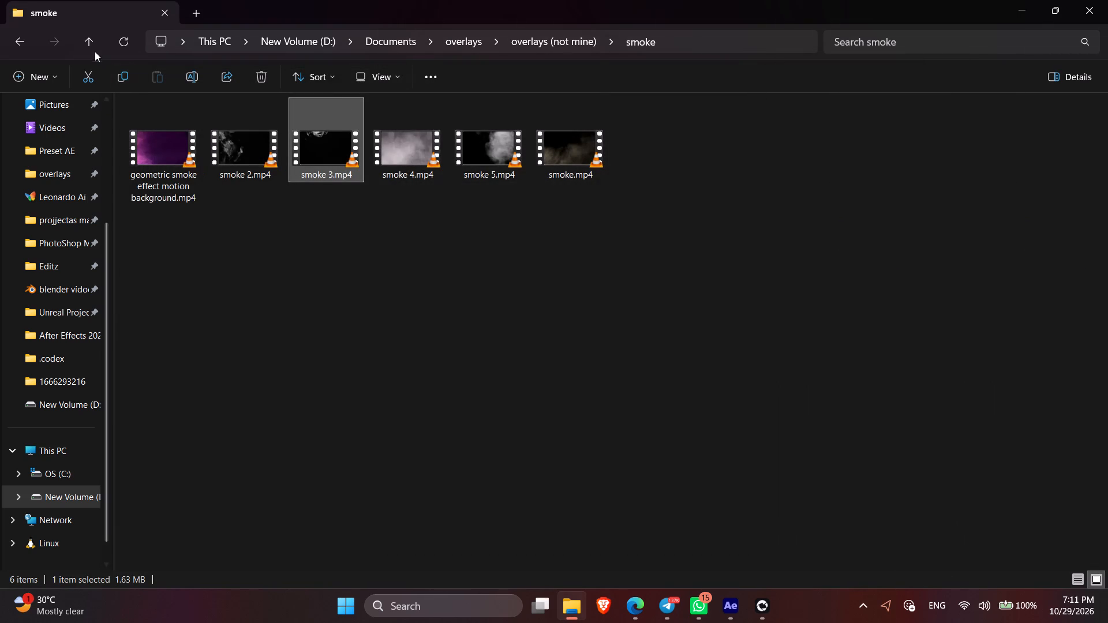
{"action": "left_click", "coordinate": [85, 45]}
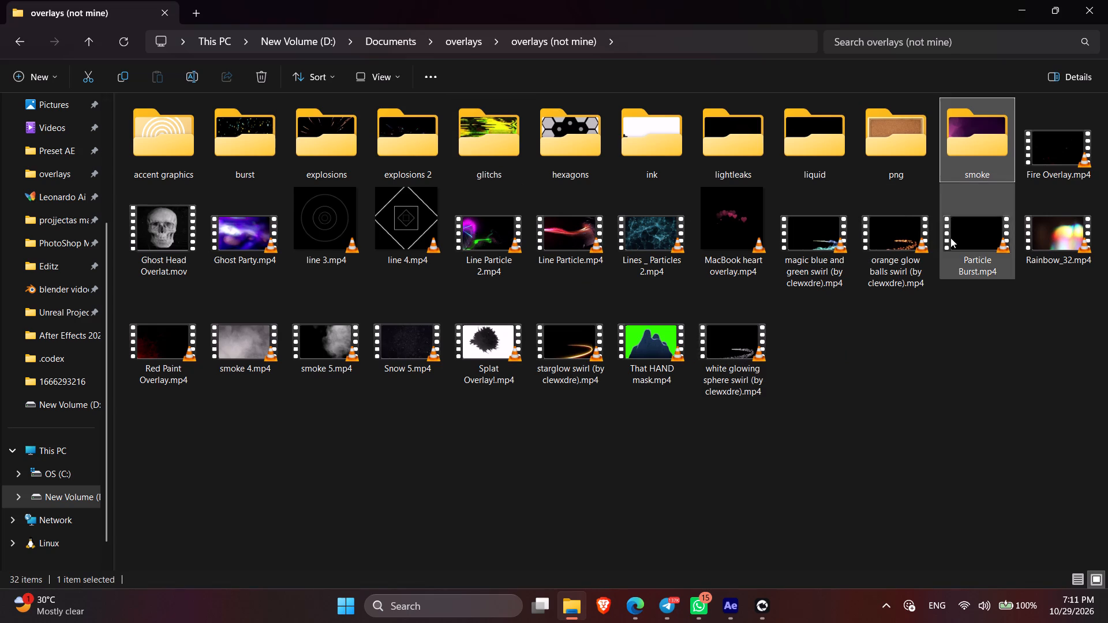
Preview sparks.mov, explosion#3.mov and explosion#2.mov in the explosions subfolder.
{"action": "double_click", "coordinate": [306, 145]}
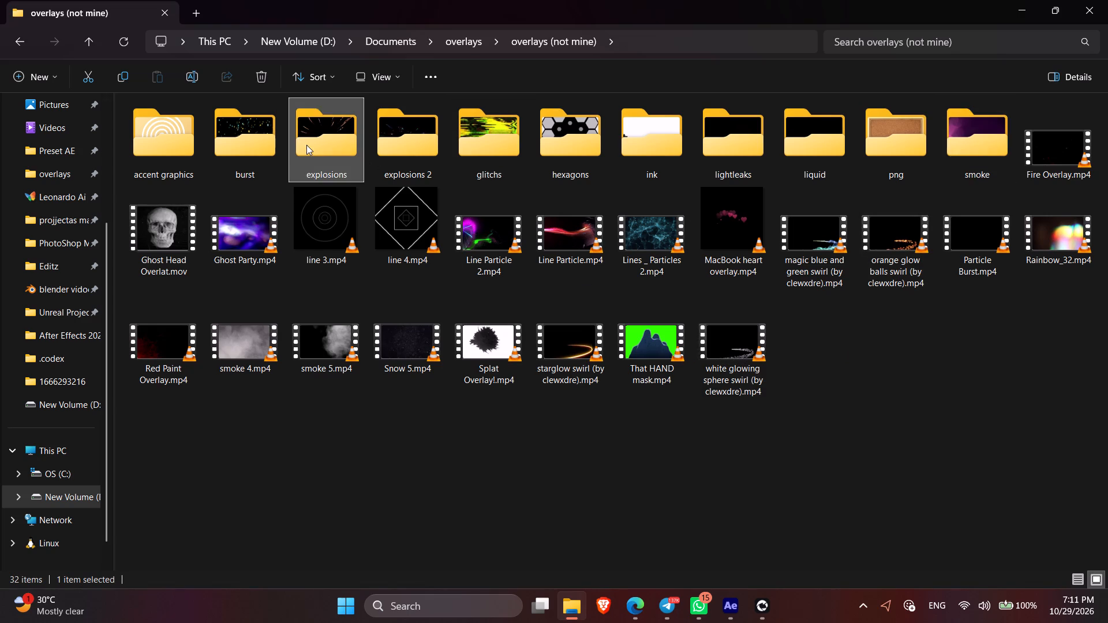
{"action": "left_click", "coordinate": [213, 125]}
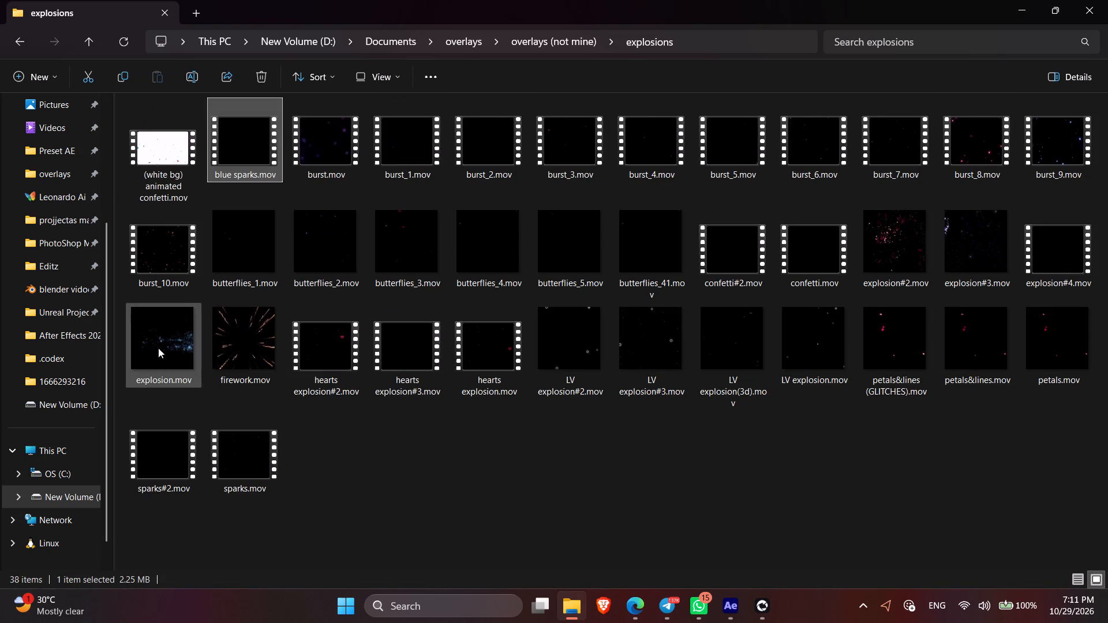
{"action": "left_click", "coordinate": [216, 423]}
{"action": "key", "text": "space"}
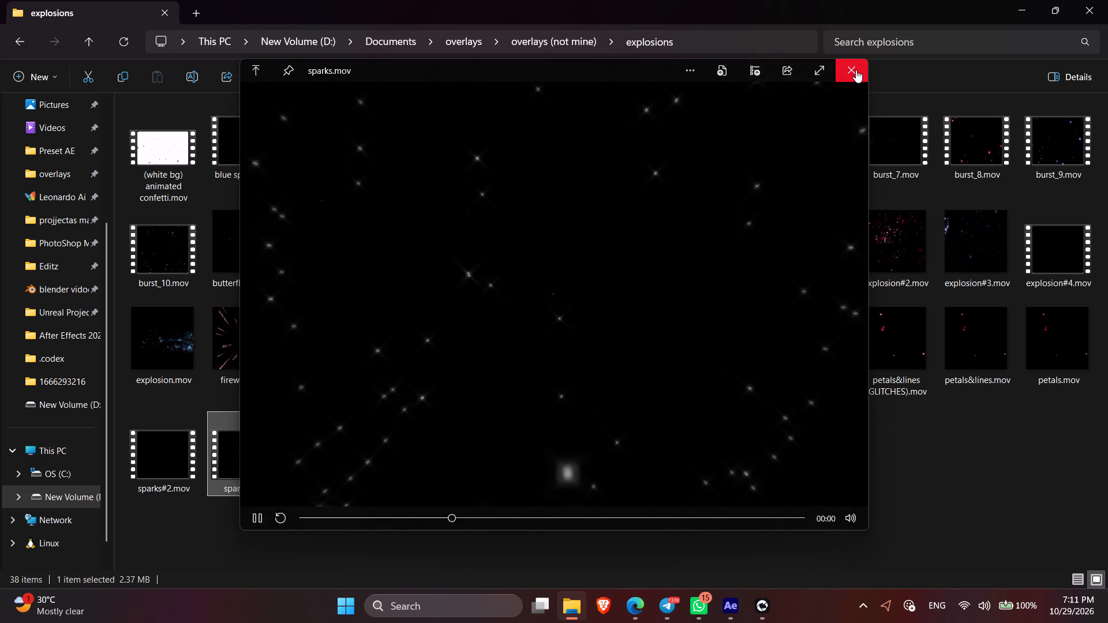
{"action": "left_click", "coordinate": [856, 70]}
{"action": "left_click", "coordinate": [962, 288]}
{"action": "key", "text": "space"}
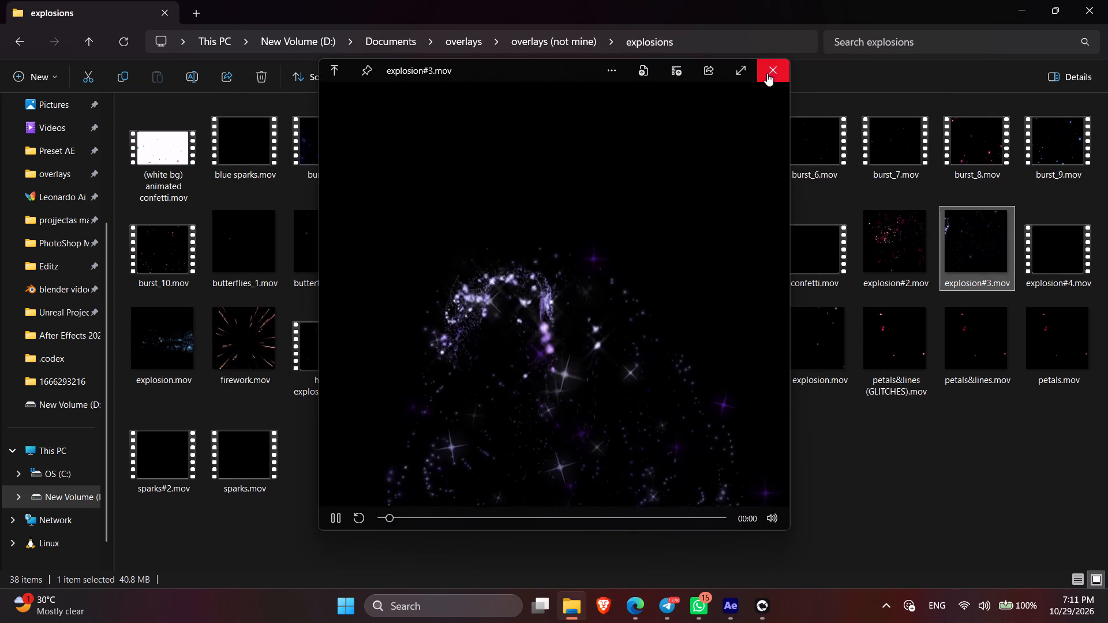
{"action": "left_click", "coordinate": [769, 69]}
{"action": "left_click", "coordinate": [860, 182]}
{"action": "left_click", "coordinate": [866, 228]}
{"action": "key", "text": "space"}
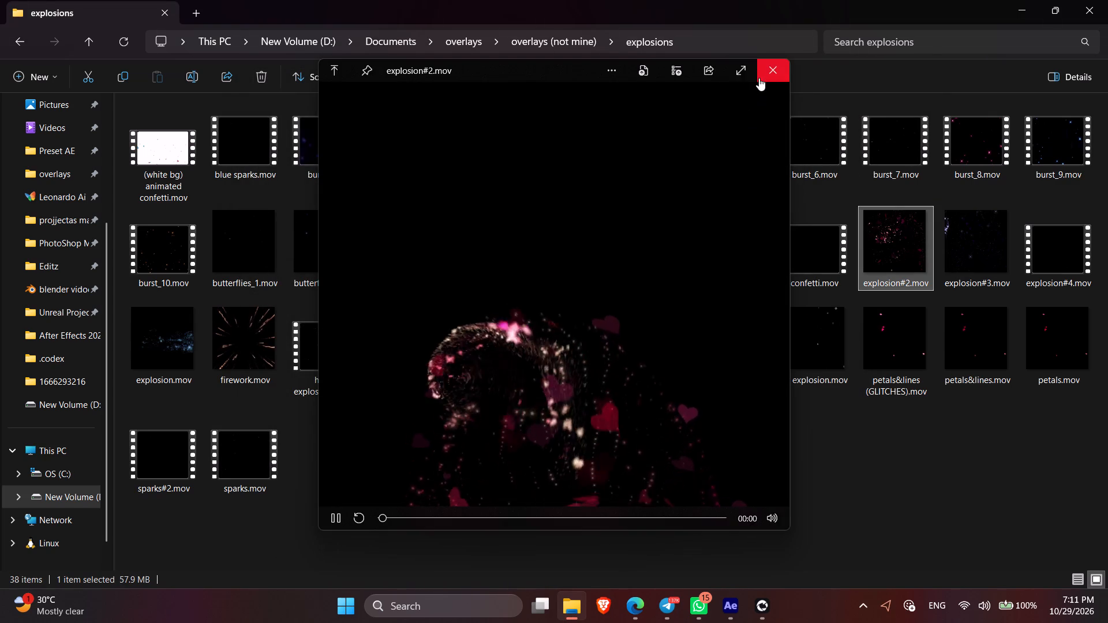
Close the explosion#2.mov preview and browse the clips in the Shockwave, Particle and random overlay folder within overlays.
{"action": "left_click", "coordinate": [770, 73]}
{"action": "left_click", "coordinate": [85, 40]}
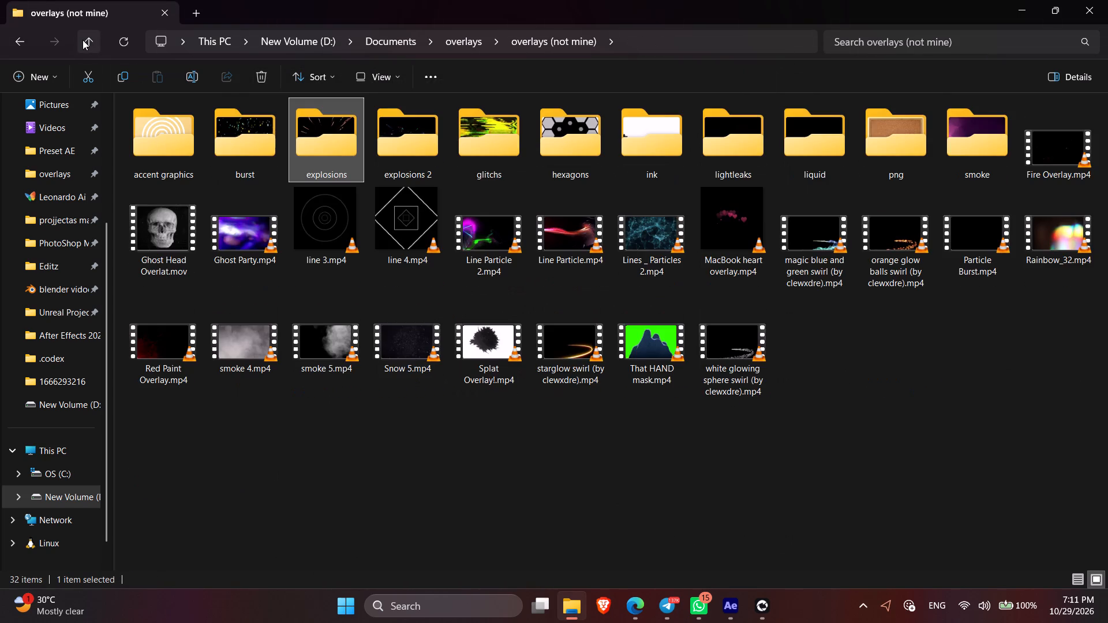
{"action": "left_click", "coordinate": [83, 40]}
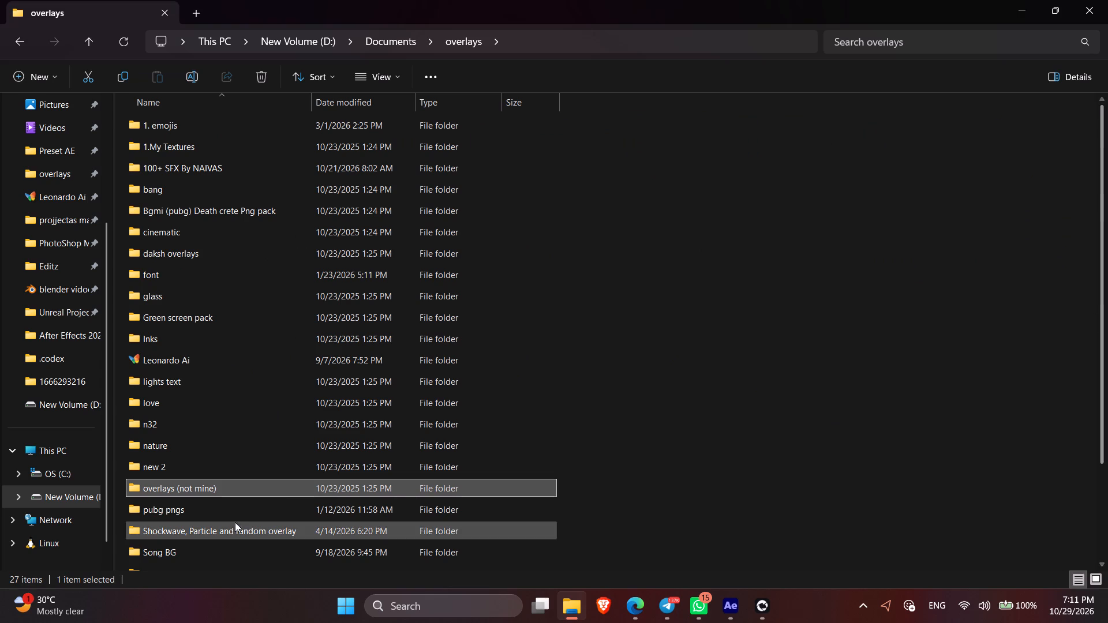
{"action": "left_click", "coordinate": [226, 531]}
{"action": "double_click", "coordinate": [226, 527]}
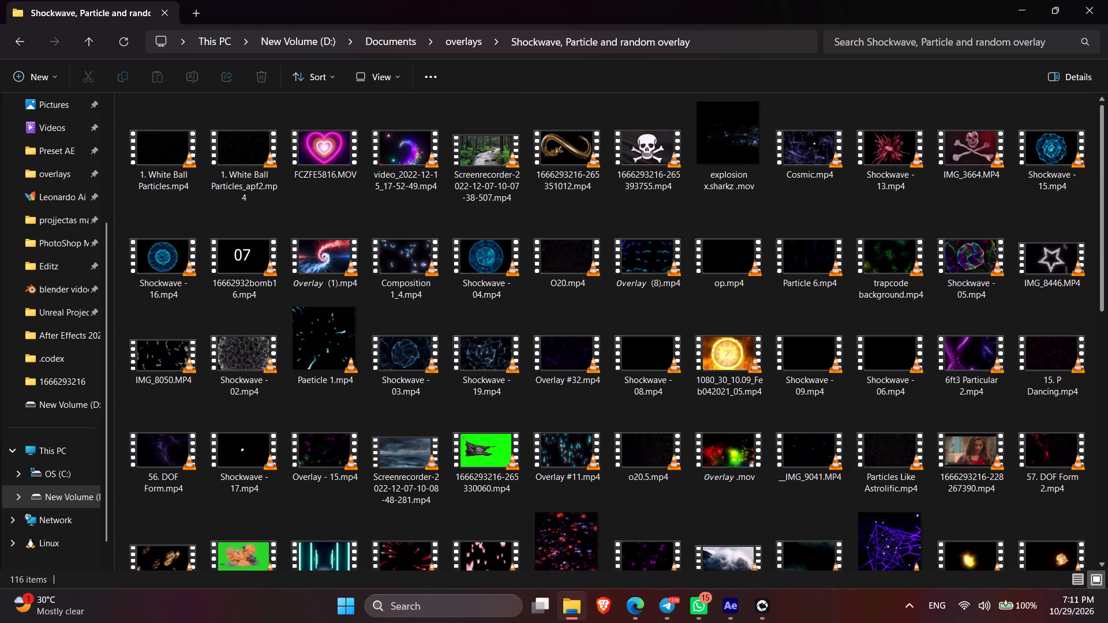
{"action": "left_click_drag", "start_coordinate": [1107, 234], "coordinate": [1107, 319]}
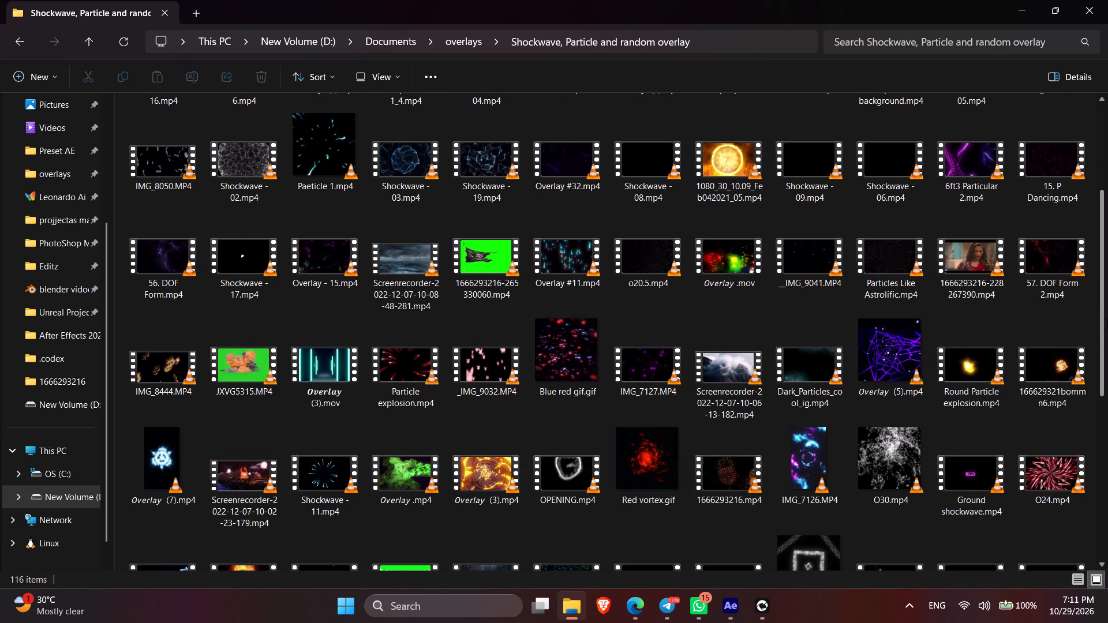
{"action": "left_click_drag", "start_coordinate": [1107, 319], "coordinate": [1107, 392]}
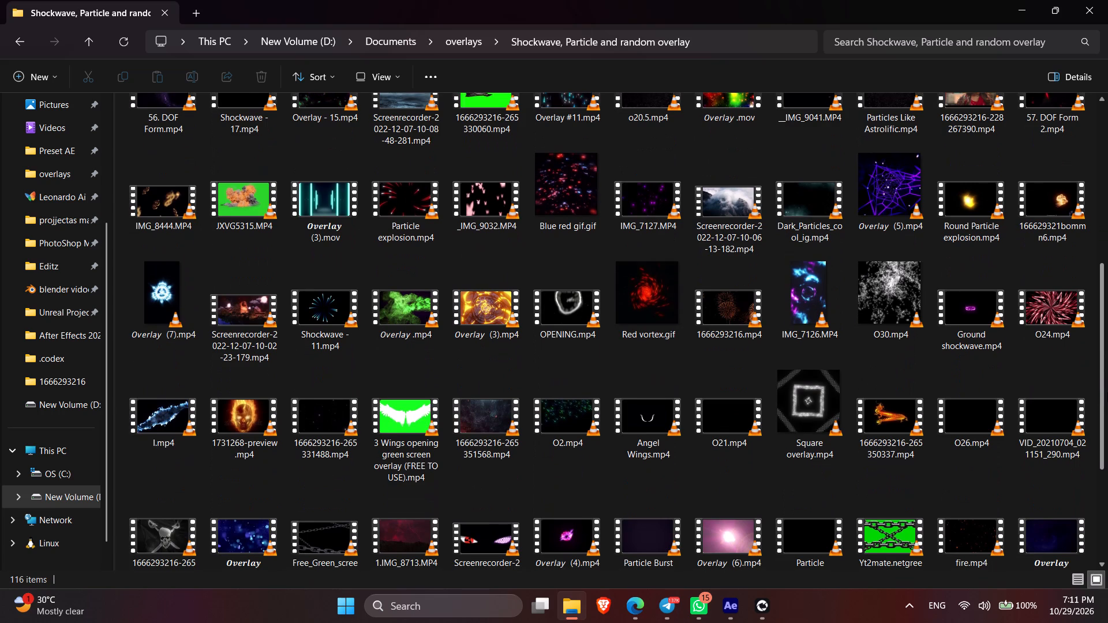
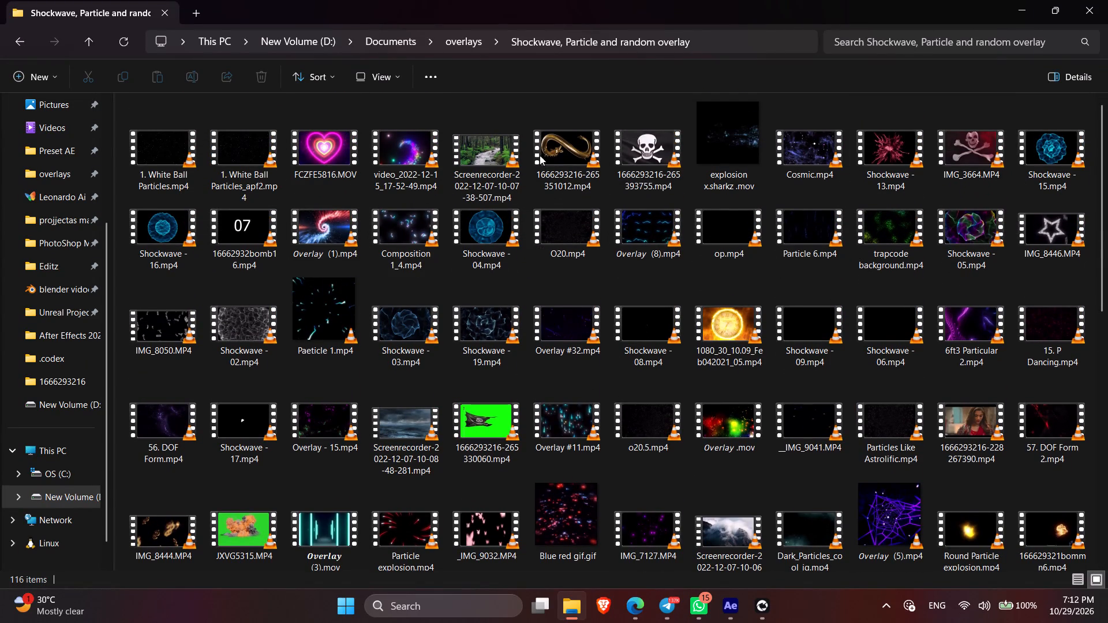
Preview trapcode background.mp4 in the Shockwave, Particle and random overlay folder and close the preview.
{"action": "left_click", "coordinate": [871, 229]}
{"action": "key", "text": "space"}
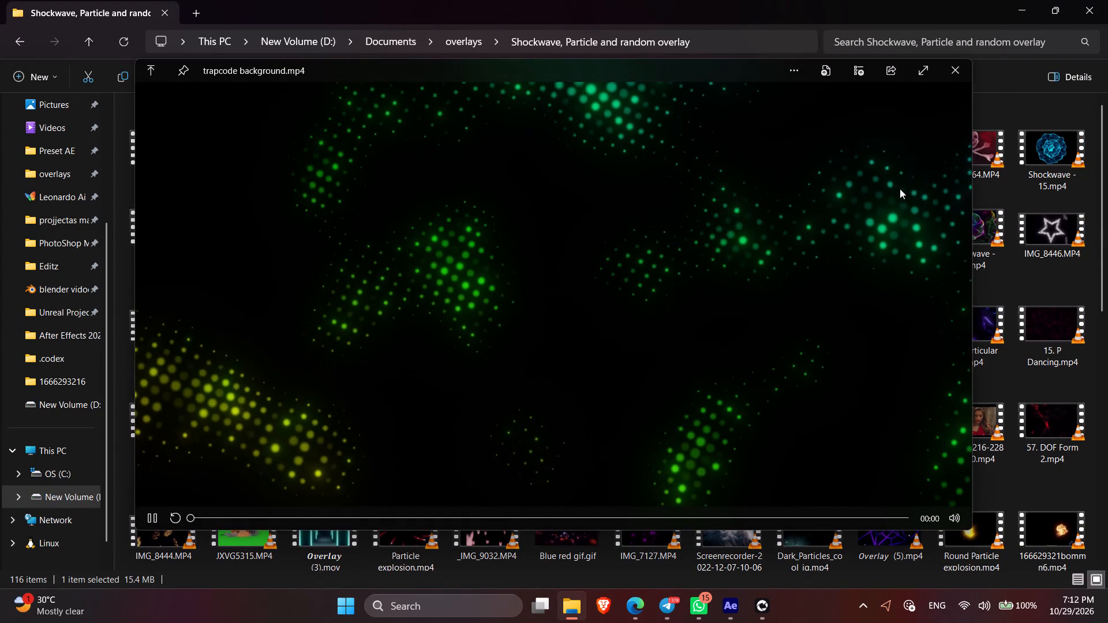
{"action": "left_click", "coordinate": [956, 70]}
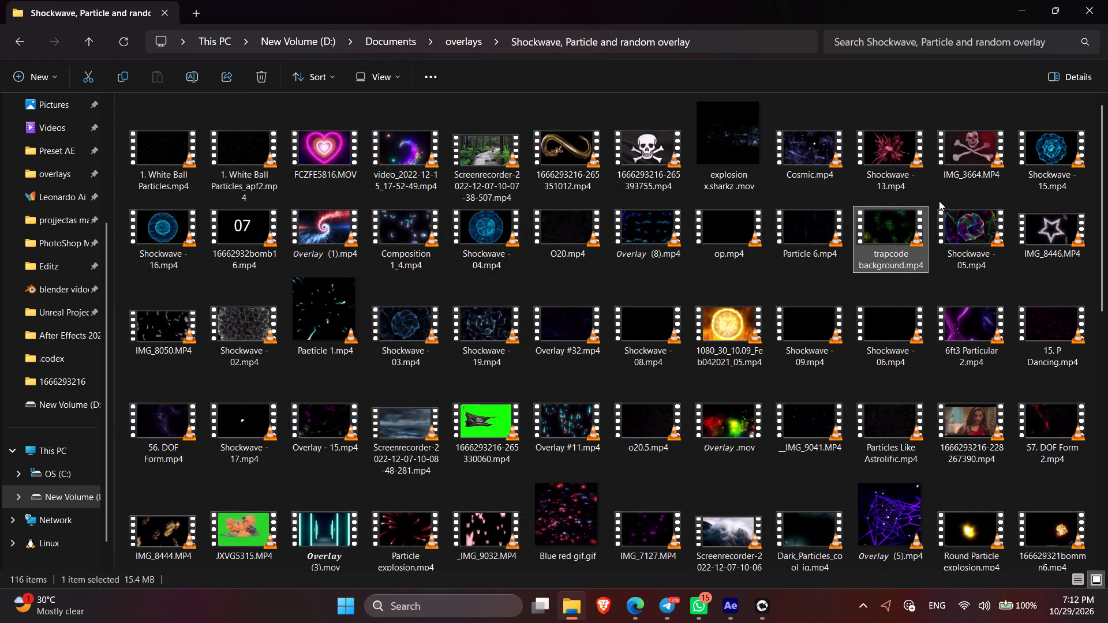
Bring trapcode background.mp4 into After Effects' Comp 1 as the top layer and time-stretch it to a duration of 0:00:05:48.
{"action": "left_click_drag", "start_coordinate": [881, 233], "coordinate": [701, 607]}
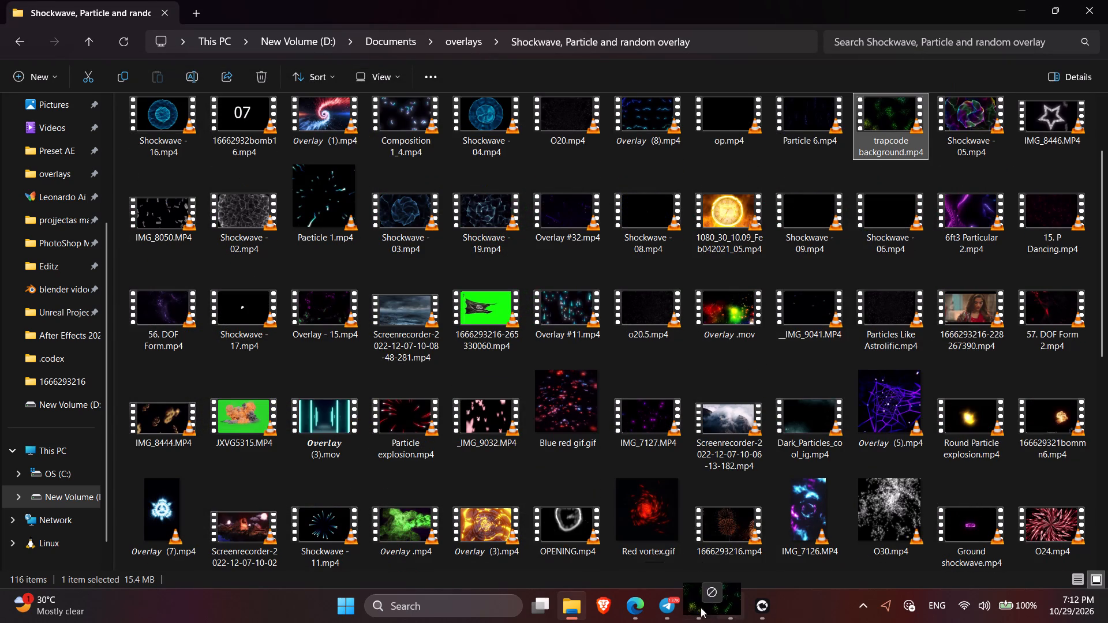
{"action": "left_click_drag", "start_coordinate": [701, 607], "coordinate": [555, 504]}
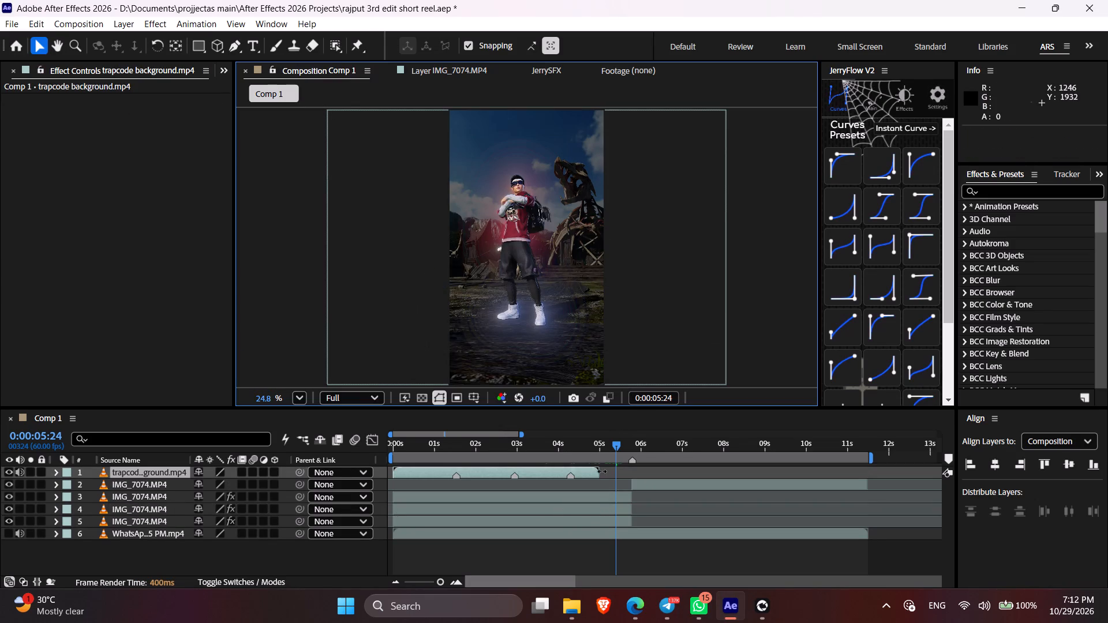
{"action": "left_click_drag", "start_coordinate": [602, 471], "coordinate": [627, 502], "text": "alt"}
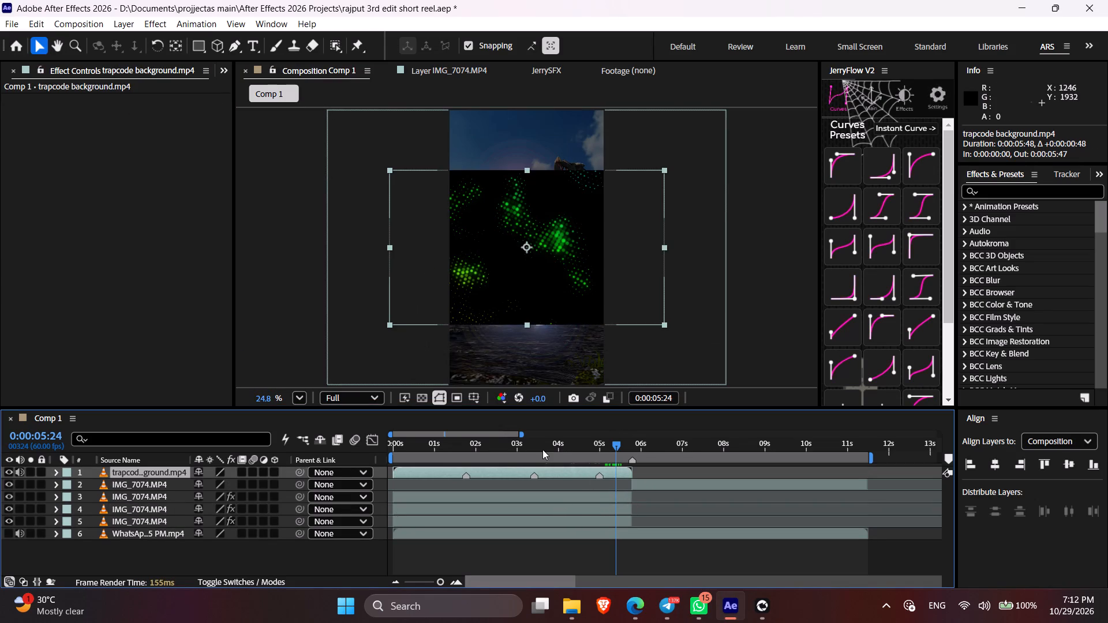
Rotate the trapcode background.mp4 layer to 90° so it fills the vertical frame.
{"action": "key", "text": "r"}
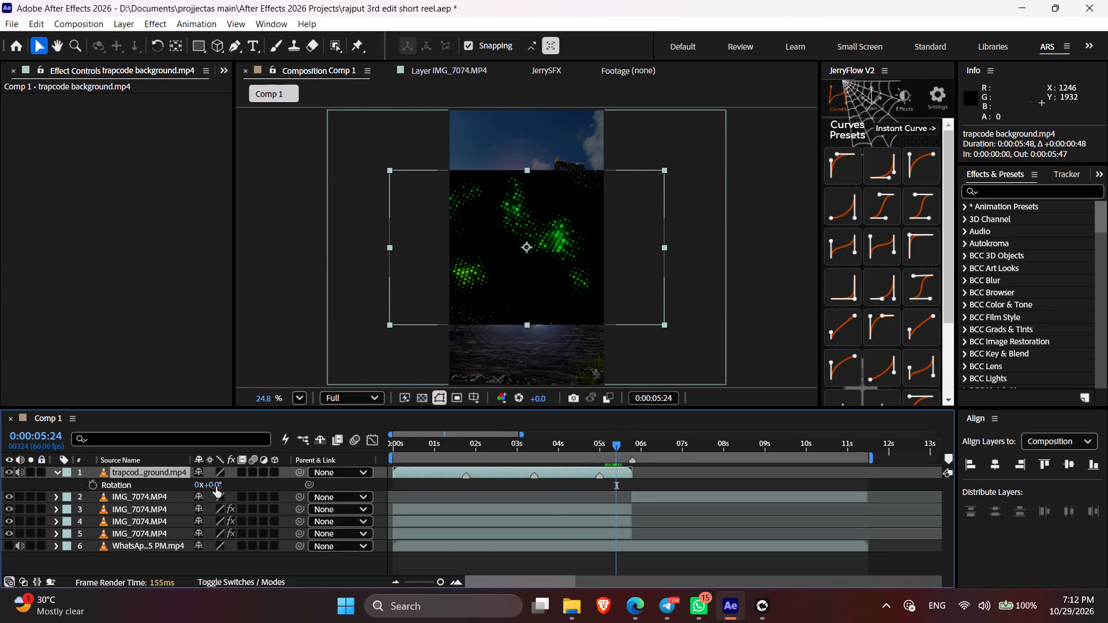
{"action": "left_click", "coordinate": [216, 487]}
{"action": "key", "text": "9"}
{"action": "key", "text": "0"}
{"action": "left_click", "coordinate": [174, 474]}
{"action": "left_click", "coordinate": [53, 472]}
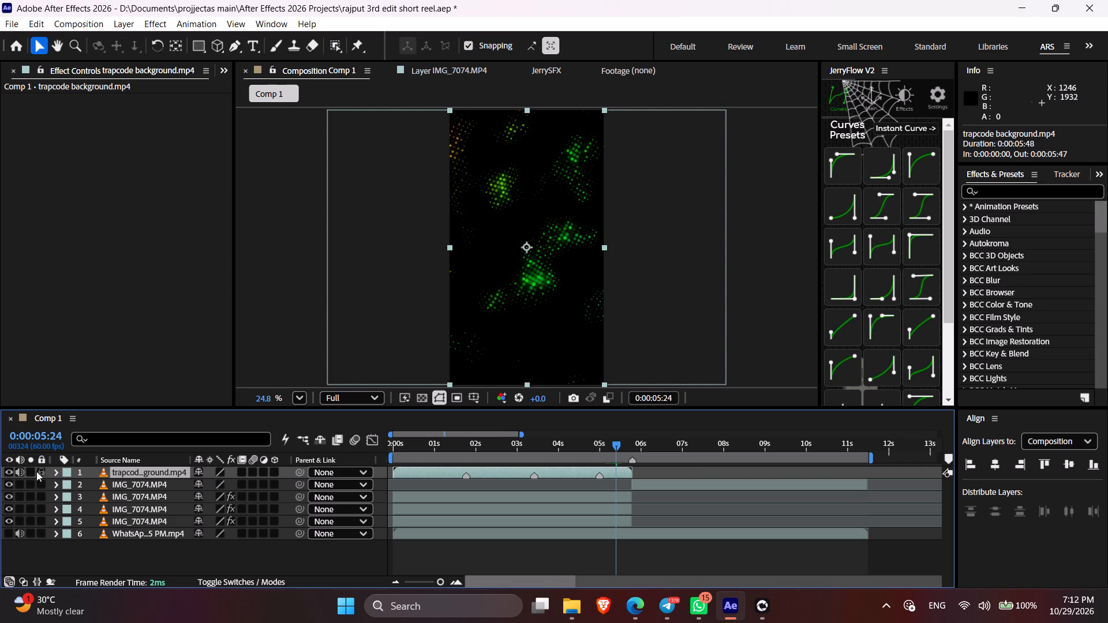
Mute the trapcode background.mp4 layer's audio and enable frame blending on it.
{"action": "left_click", "coordinate": [20, 471]}
{"action": "double_click", "coordinate": [239, 474]}
Move the trapcode background.mp4 layer directly above the lowest IMG_7074.MP4 layer and set its blending mode to Screen.
{"action": "left_click_drag", "start_coordinate": [141, 474], "coordinate": [156, 515]}
{"action": "right_click", "coordinate": [510, 509]}
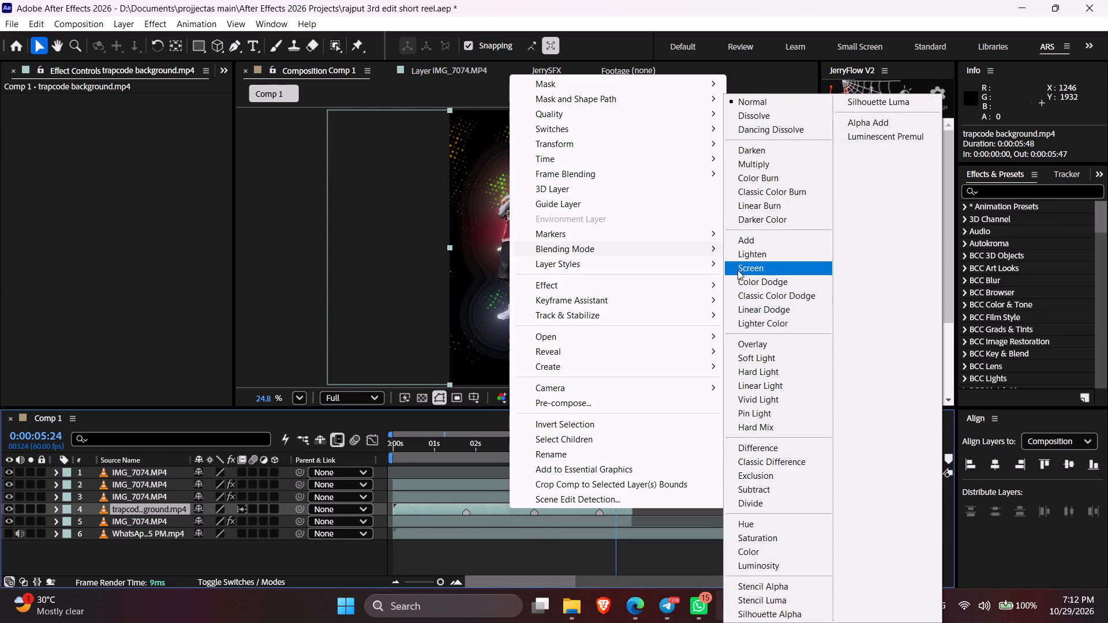
{"action": "left_click", "coordinate": [738, 271]}
With the trapcode background.mp4 layer selected, move the playhead to 0:00:04:22 and search the effects for "tint".
{"action": "left_click", "coordinate": [567, 507]}
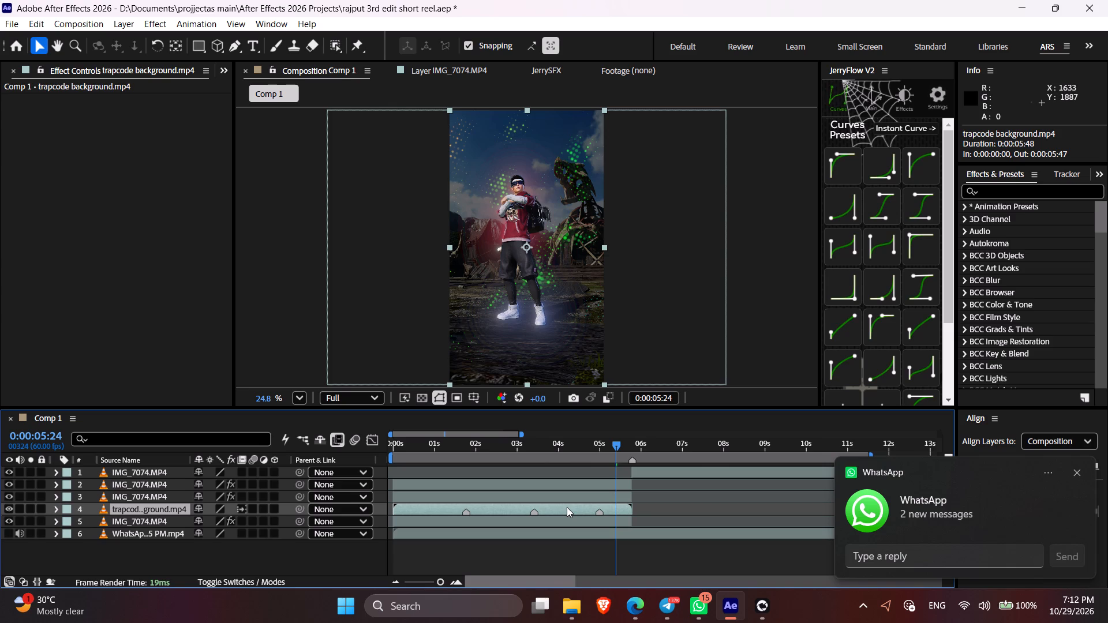
{"action": "left_click", "coordinate": [570, 453]}
{"action": "left_click_drag", "start_coordinate": [566, 447], "coordinate": [574, 449]}
{"action": "key", "text": "ctrl+space"}
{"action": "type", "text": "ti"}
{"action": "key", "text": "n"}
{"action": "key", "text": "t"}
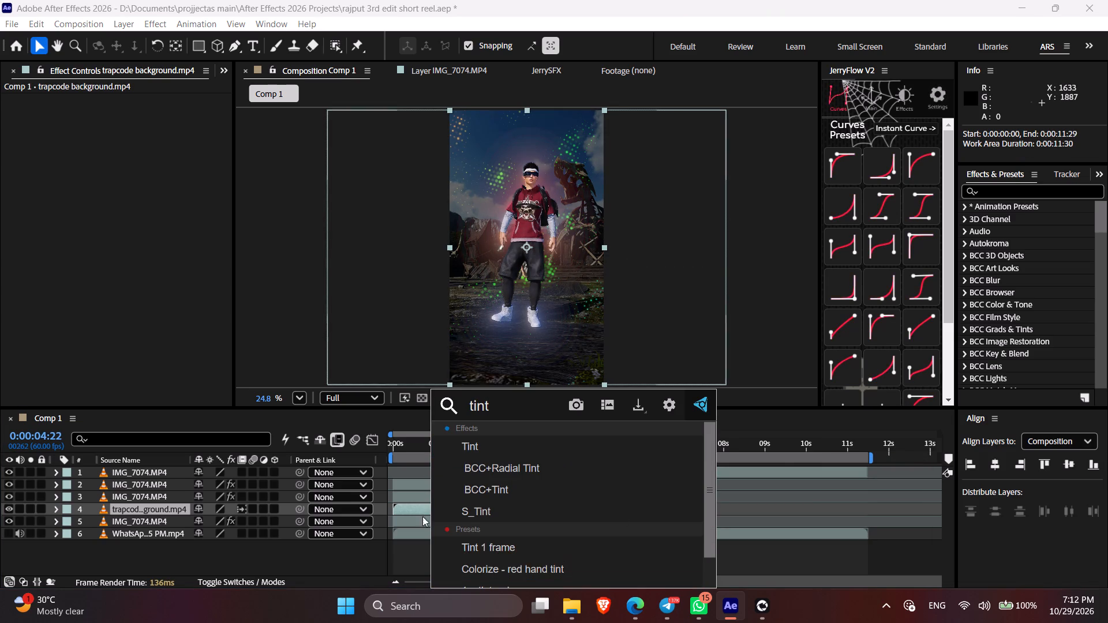
Apply the Hue/Saturation effect to the trapcode background.mp4 layer and set its Master Hue to 278°.
{"action": "left_click", "coordinate": [411, 506]}
{"action": "key", "text": "ctrl+space"}
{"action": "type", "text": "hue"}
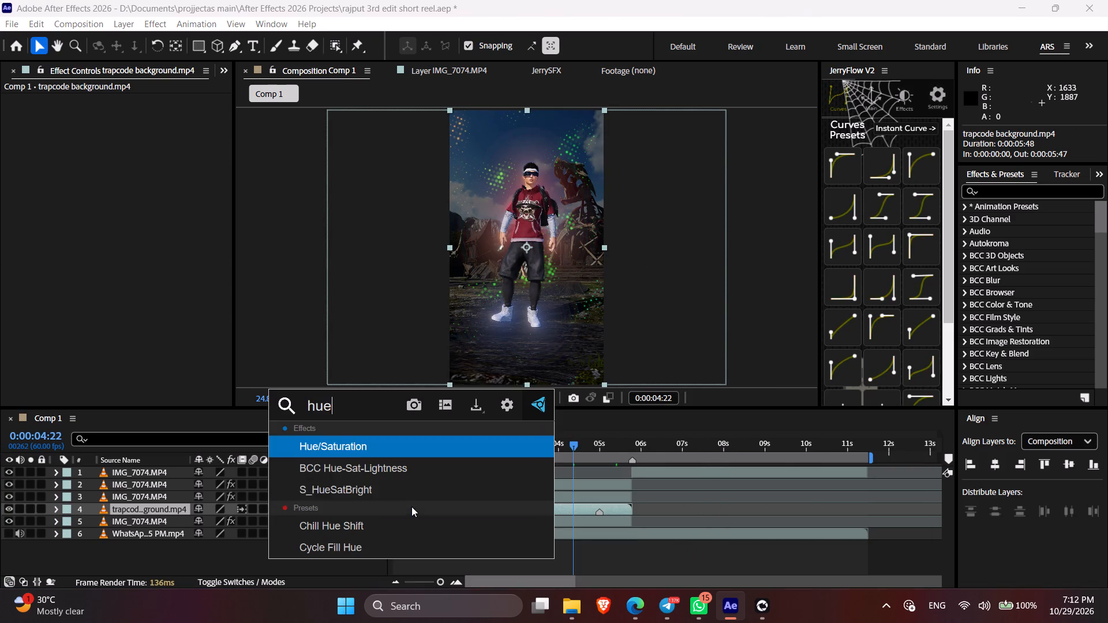
{"action": "left_click", "coordinate": [398, 448]}
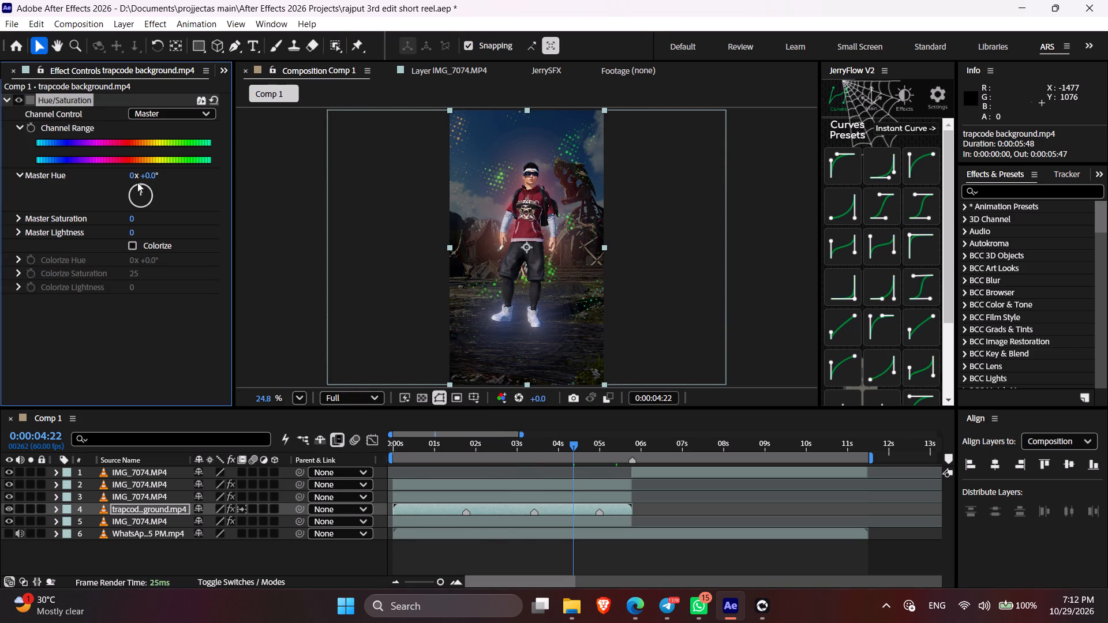
{"action": "left_click_drag", "start_coordinate": [150, 174], "coordinate": [315, 175]}
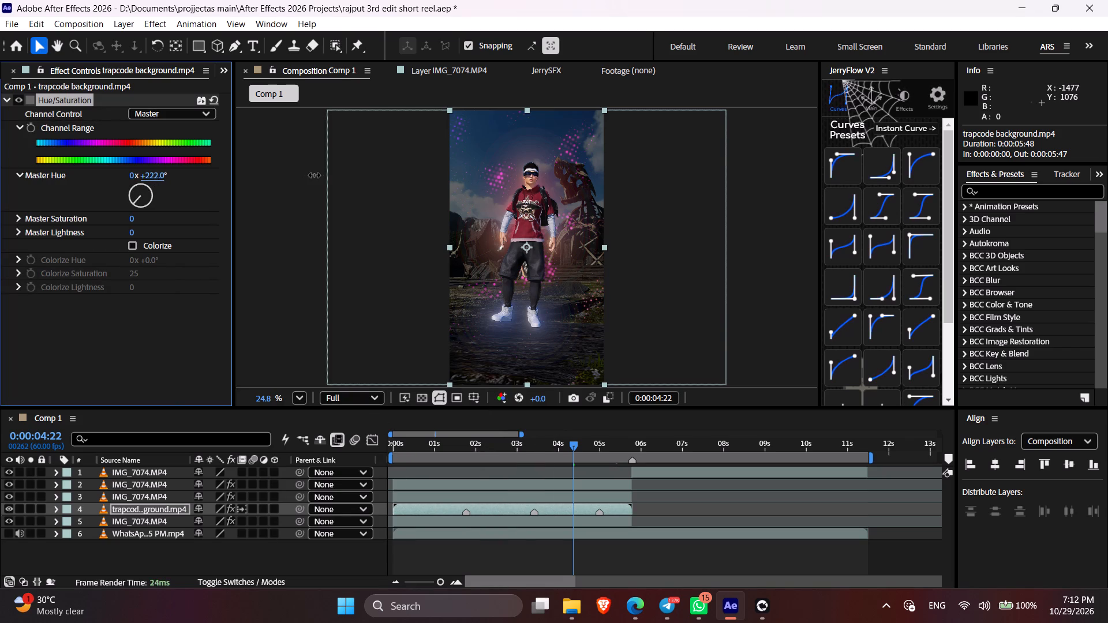
{"action": "left_click_drag", "start_coordinate": [315, 175], "coordinate": [415, 177]}
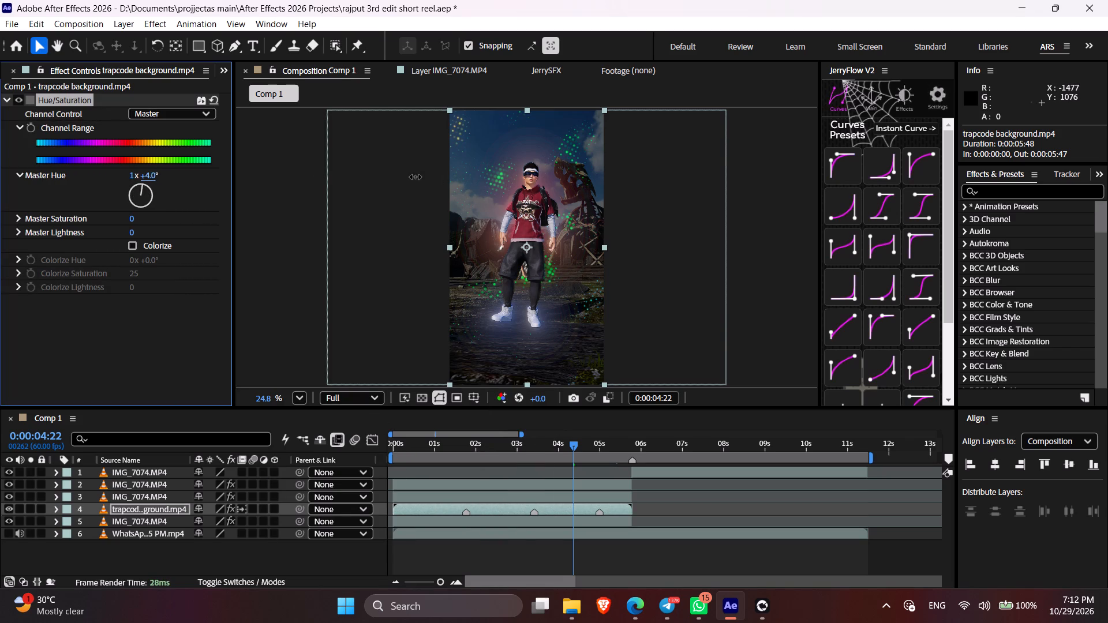
{"action": "left_click_drag", "start_coordinate": [415, 177], "coordinate": [353, 175]}
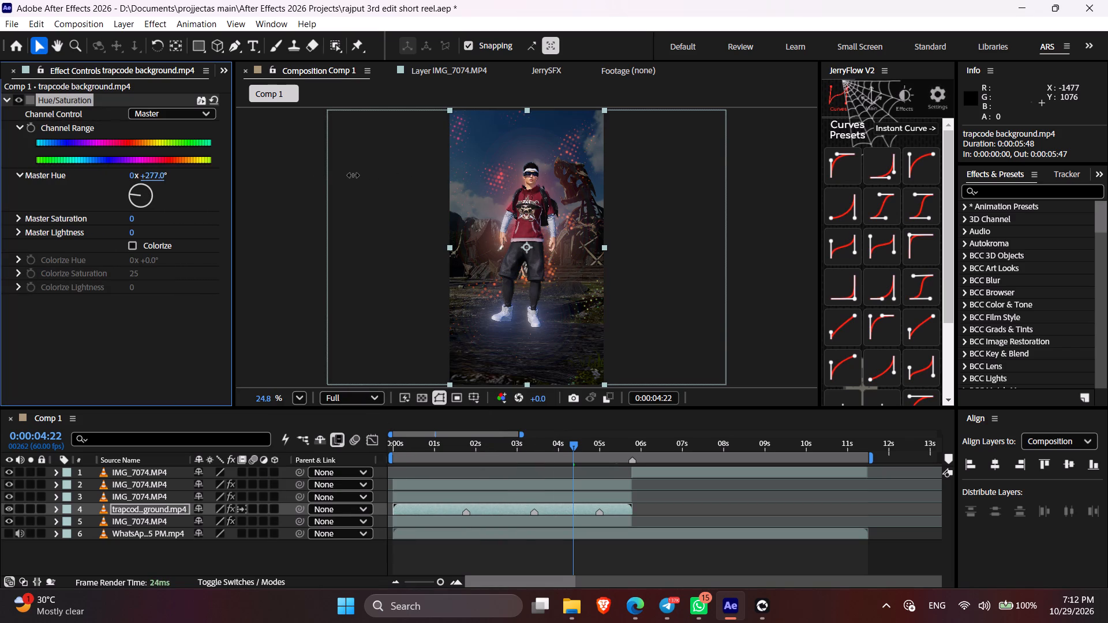
{"action": "left_click_drag", "start_coordinate": [353, 175], "coordinate": [355, 175]}
Pre-compose the trapcode background.mp4 layer with the three IMG_7074.MP4 layers around it, moving all attributes into the new composition, and save the project.
{"action": "left_click_drag", "start_coordinate": [391, 453], "coordinate": [377, 446]}
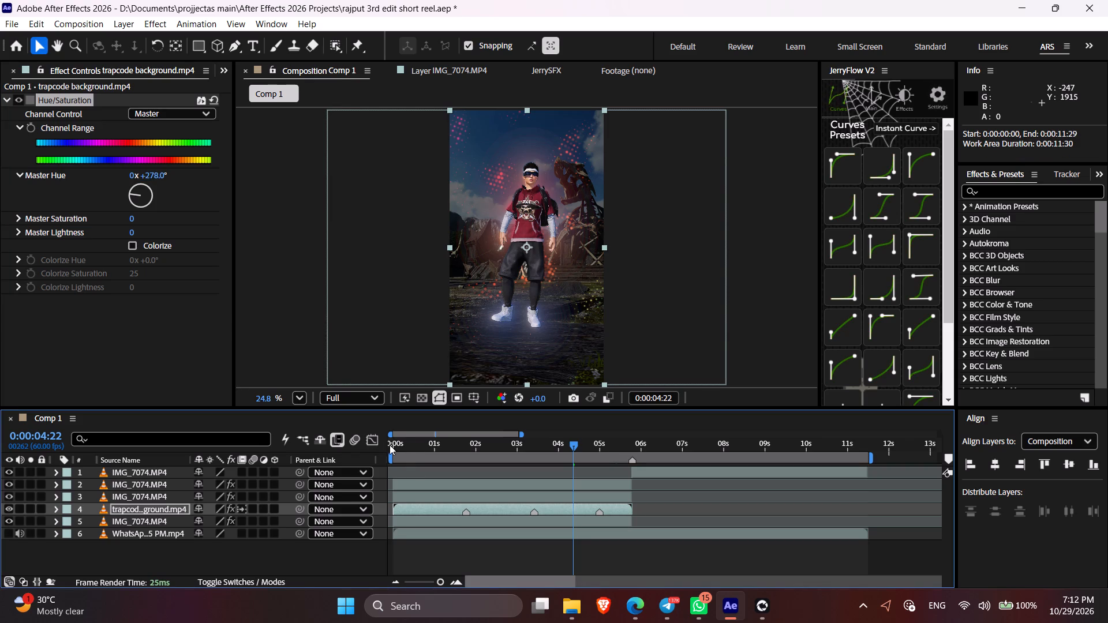
{"action": "left_click_drag", "start_coordinate": [391, 445], "coordinate": [424, 449]}
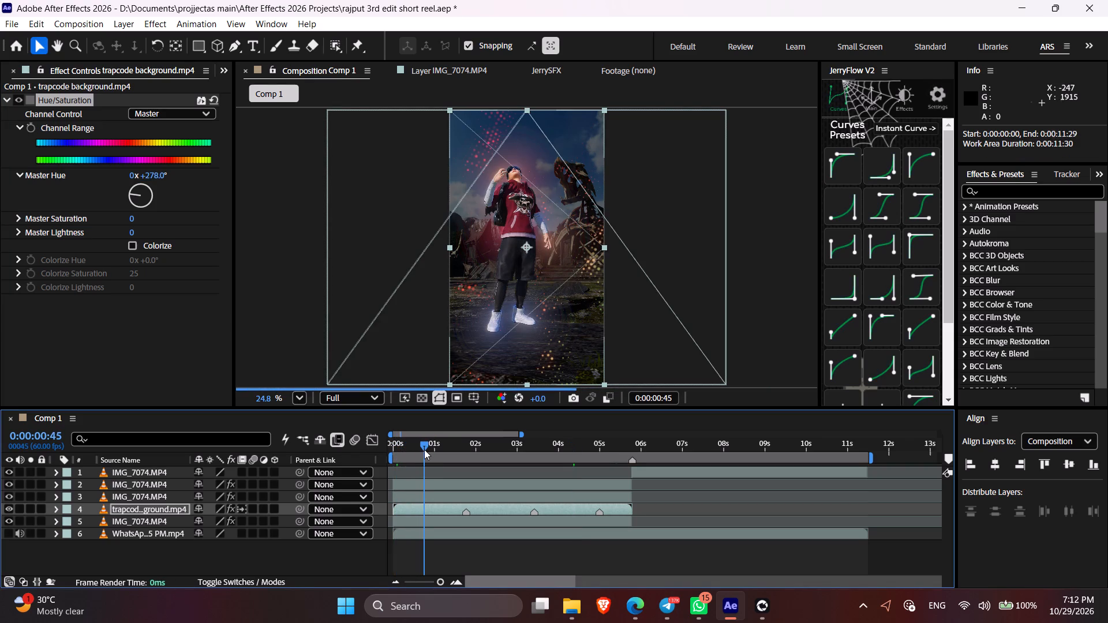
{"action": "left_click_drag", "start_coordinate": [424, 449], "coordinate": [461, 456]}
{"action": "left_click", "coordinate": [521, 444]}
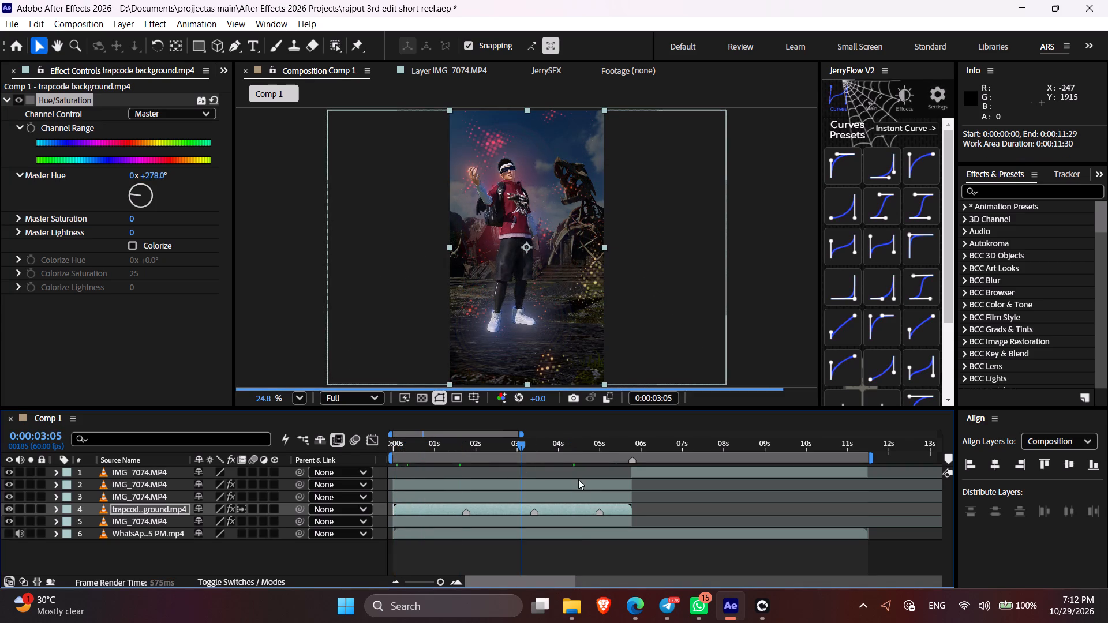
{"action": "left_click", "coordinate": [579, 482]}
{"action": "left_click", "coordinate": [594, 527], "text": "shift"}
{"action": "left_click", "coordinate": [591, 521], "text": "shift"}
{"action": "key", "text": "ctrl+shift+c"}
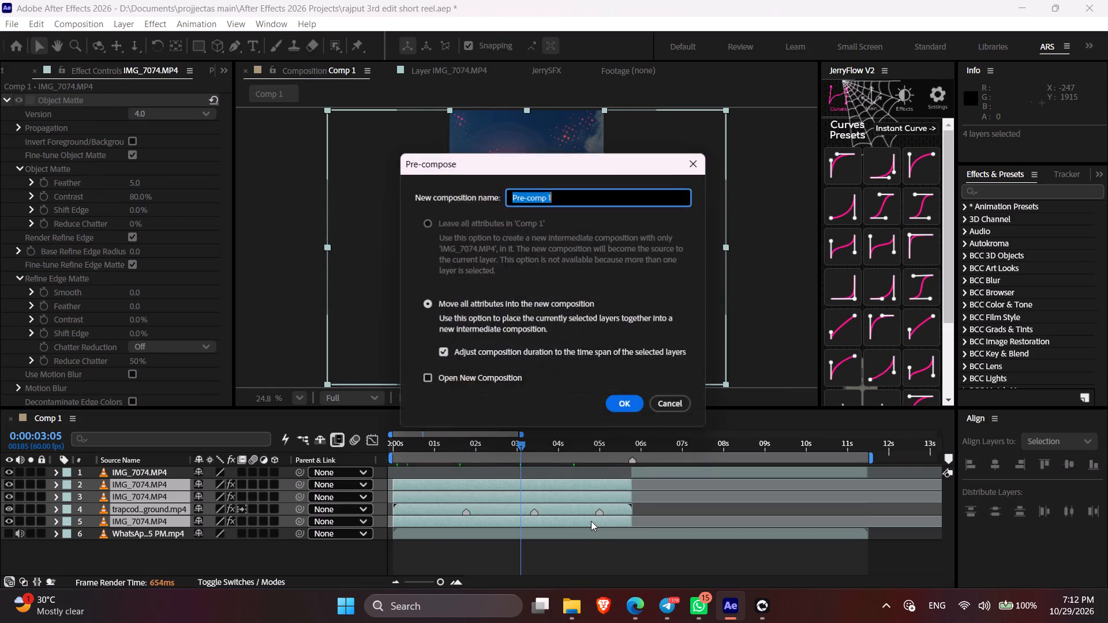
{"action": "key", "text": "Return"}
{"action": "left_click", "coordinate": [690, 535]}
{"action": "key", "text": "ctrl+s"}
Matte the character in the top IMG_7074.MP4 layer with the Object Selection tool at the layer's first frame, 0:00:05:47, and freeze the matte.
{"action": "left_click", "coordinate": [650, 444]}
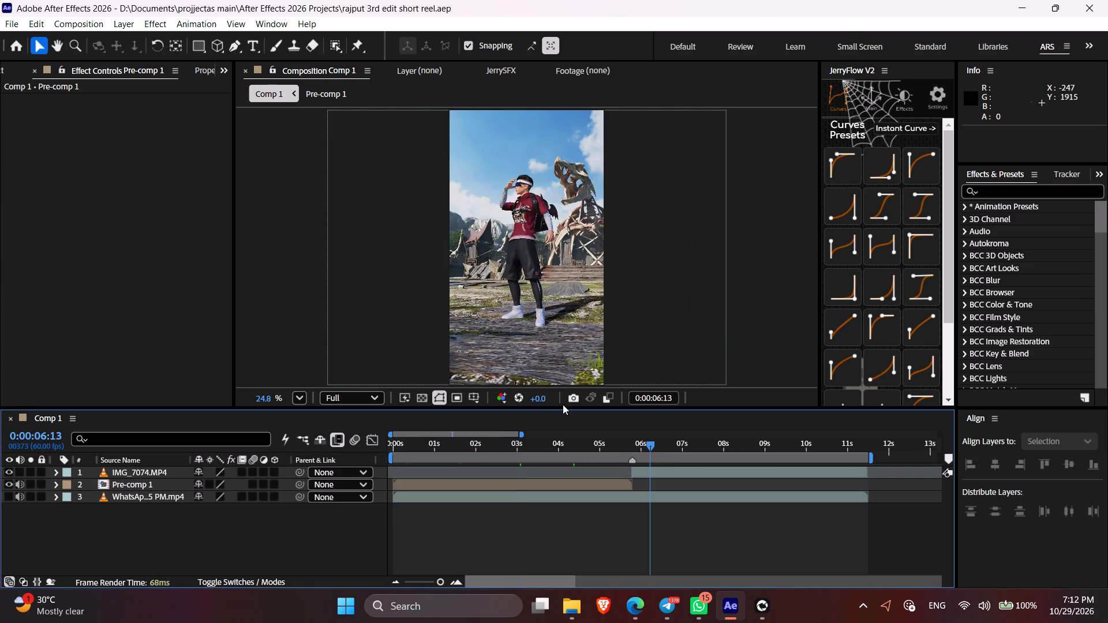
{"action": "left_click", "coordinate": [659, 467]}
{"action": "double_click", "coordinate": [659, 467]}
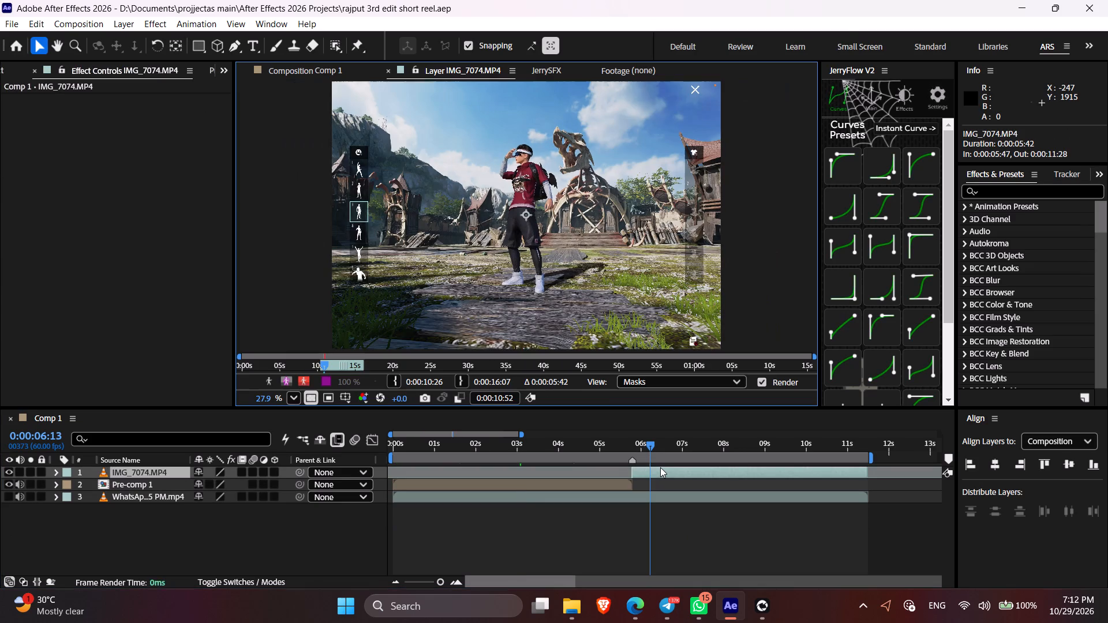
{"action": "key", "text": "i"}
{"action": "left_click", "coordinate": [334, 44]}
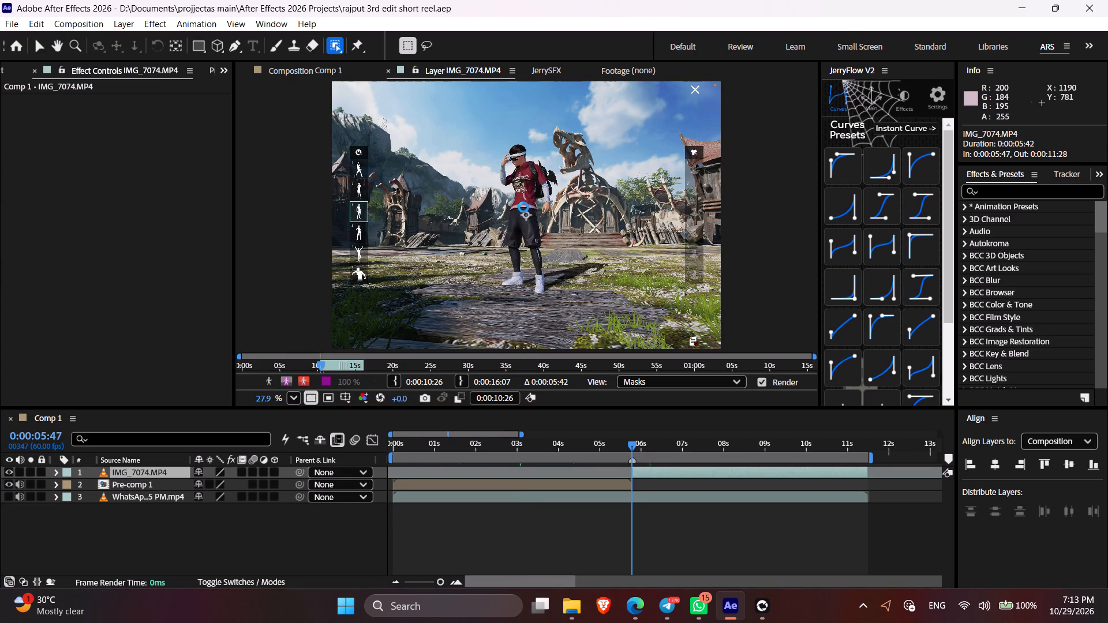
{"action": "left_click", "coordinate": [523, 207]}
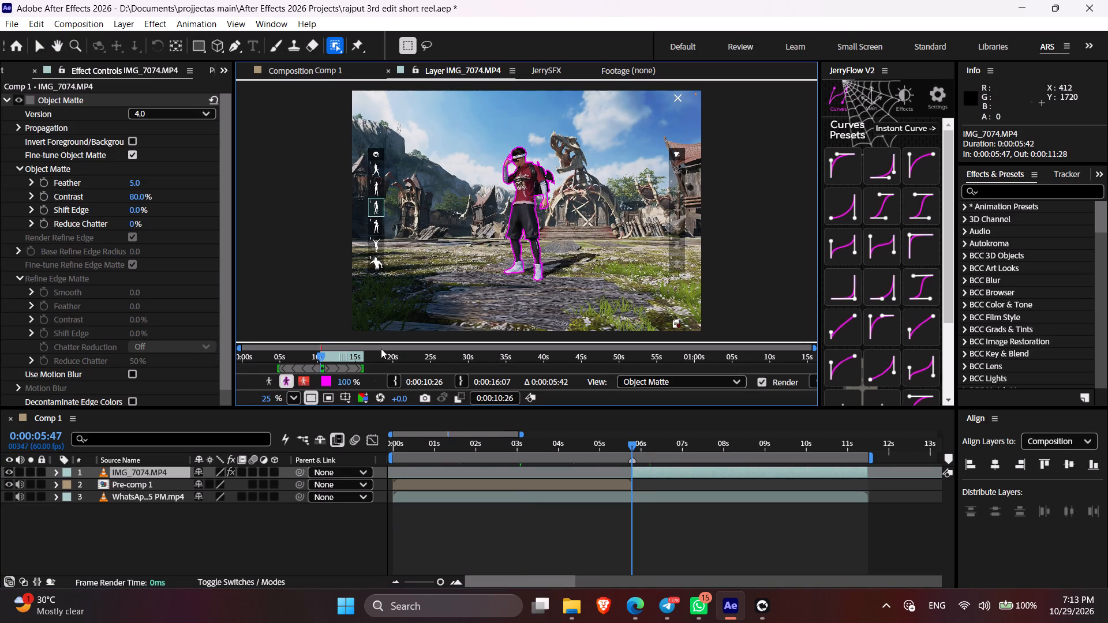
{"action": "left_click", "coordinate": [286, 385]}
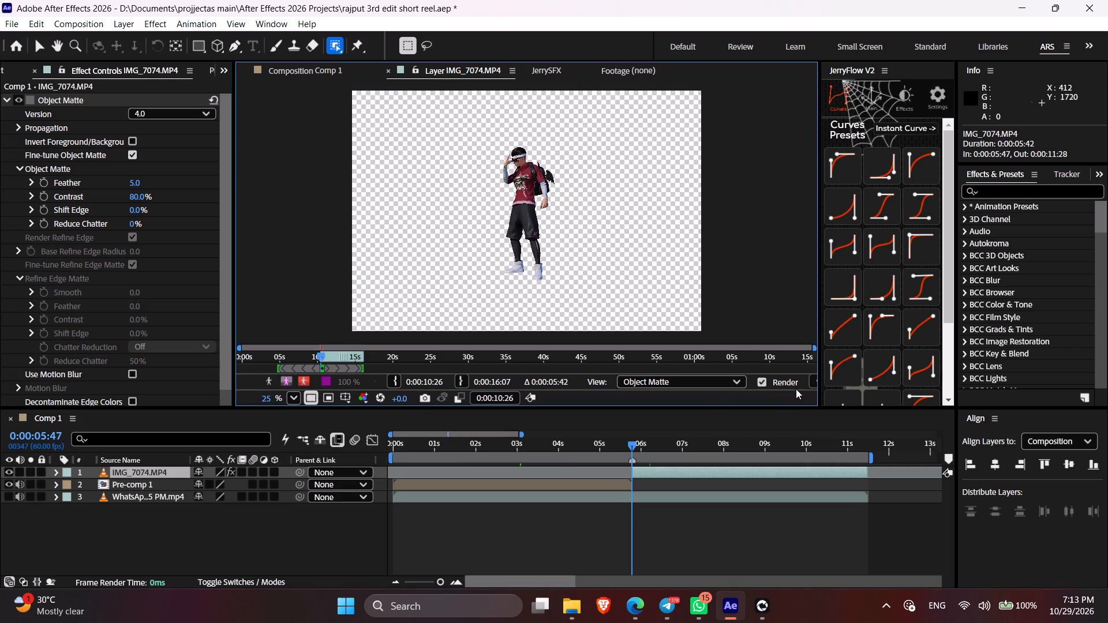
{"action": "left_click", "coordinate": [815, 379]}
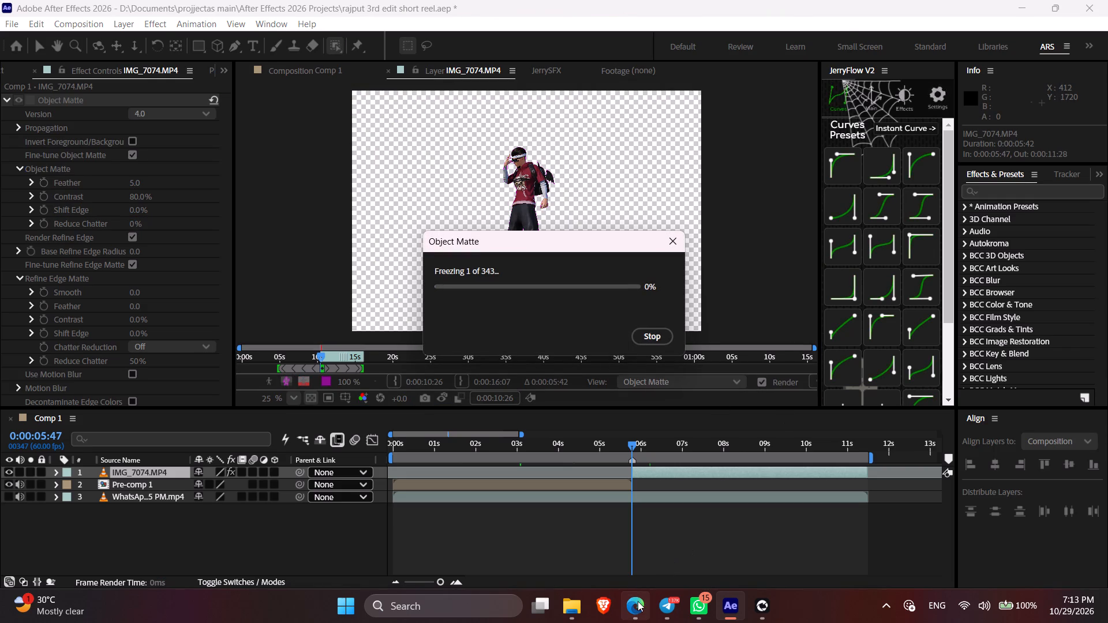